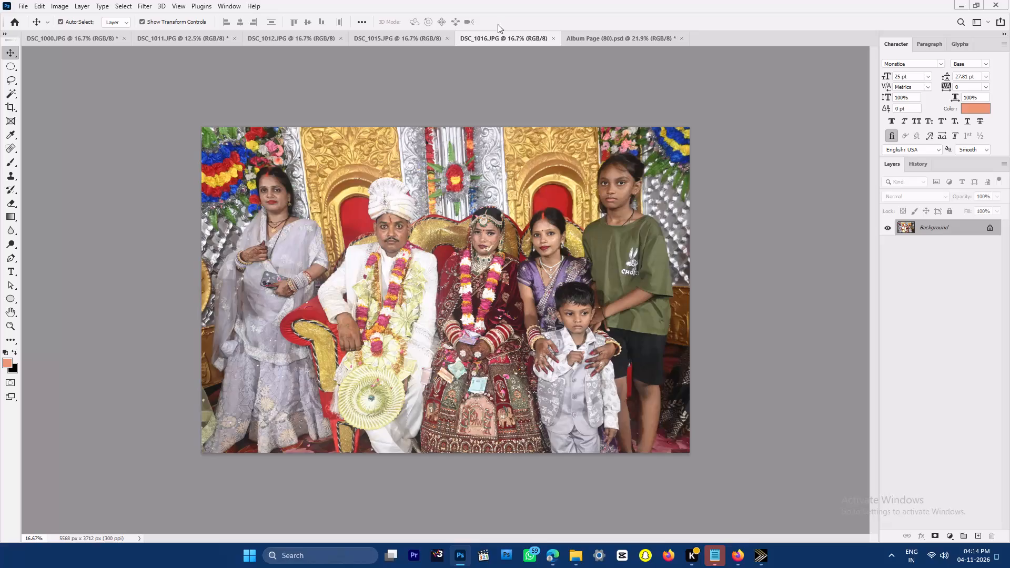
Apply Auto Contrast to the DSC_1016 group photo.
click(481, 176)
key(ctrl+alt+shift+l)
key(ctrl+plus)
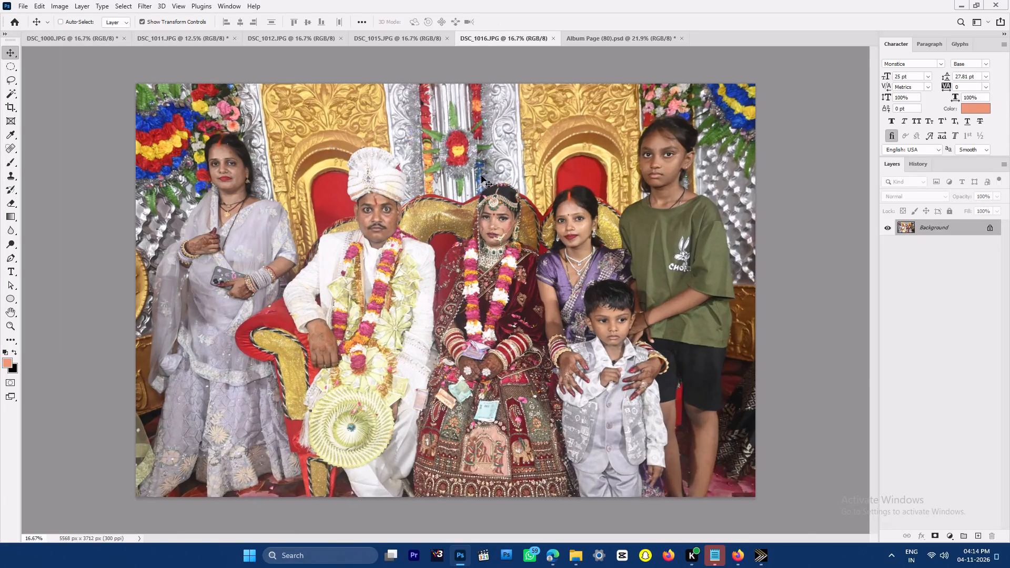
Apply a Color Balance to the photo's highlights with red +2 and blue +10.
key(ctrl+b)
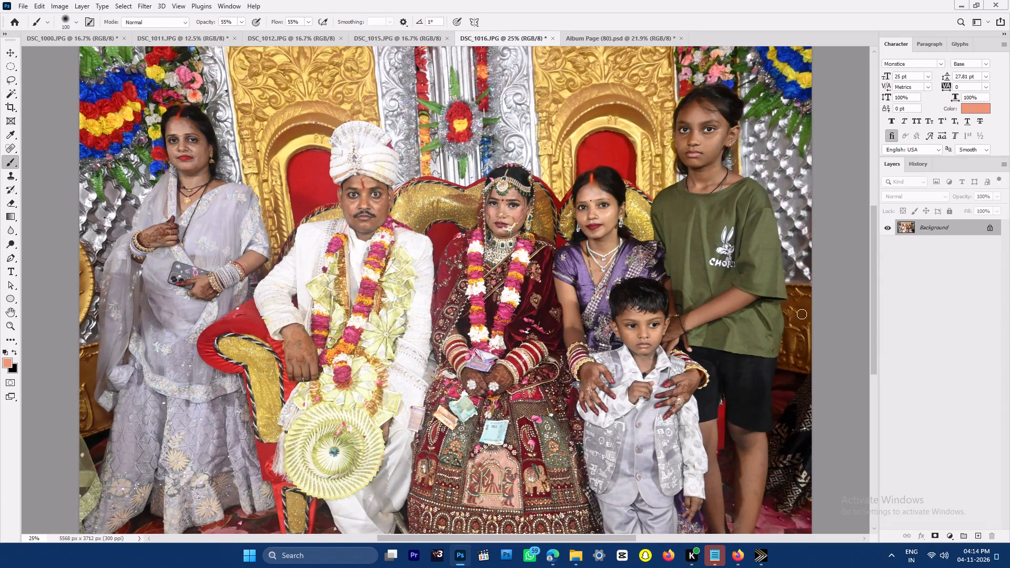
key(v)
key(ctrl+b)
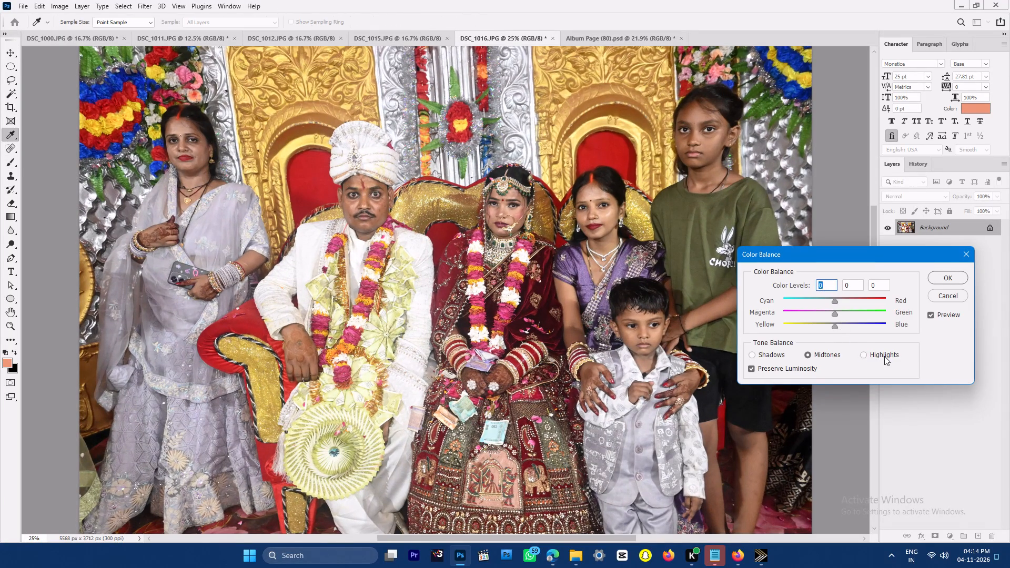
click(884, 356)
click(840, 326)
click(840, 327)
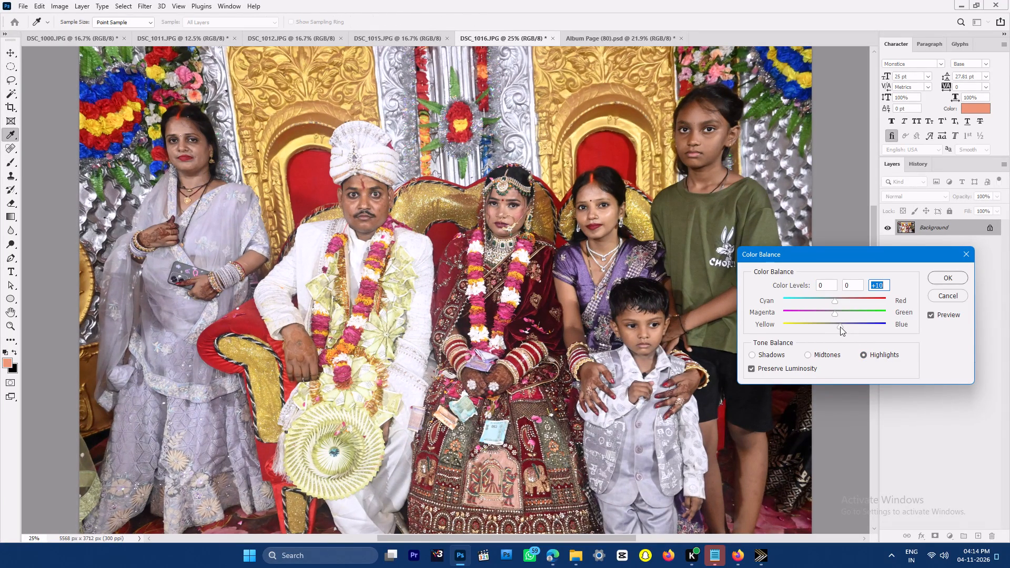
click(835, 301)
key(space)
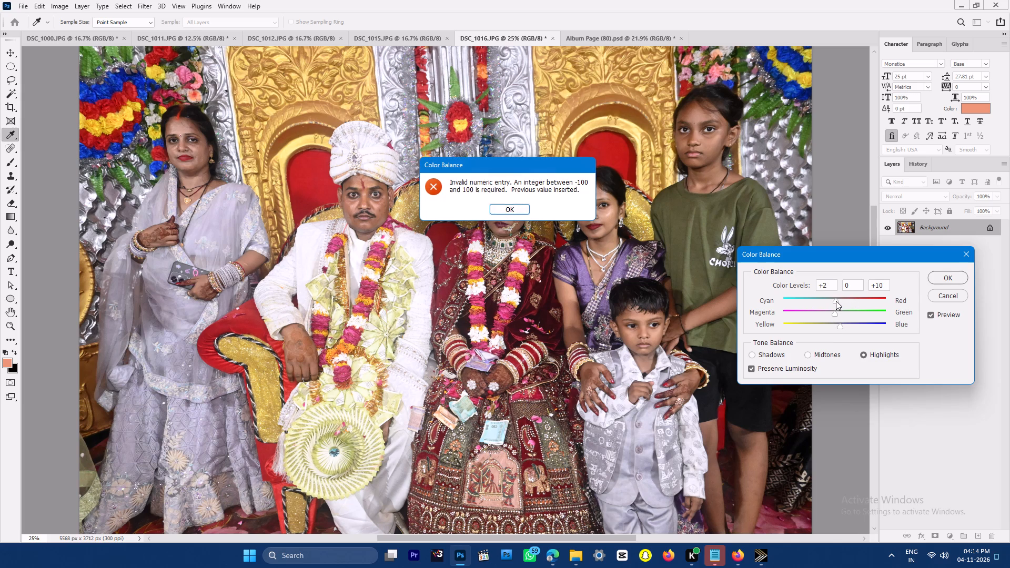
key(Return)
key(Return)
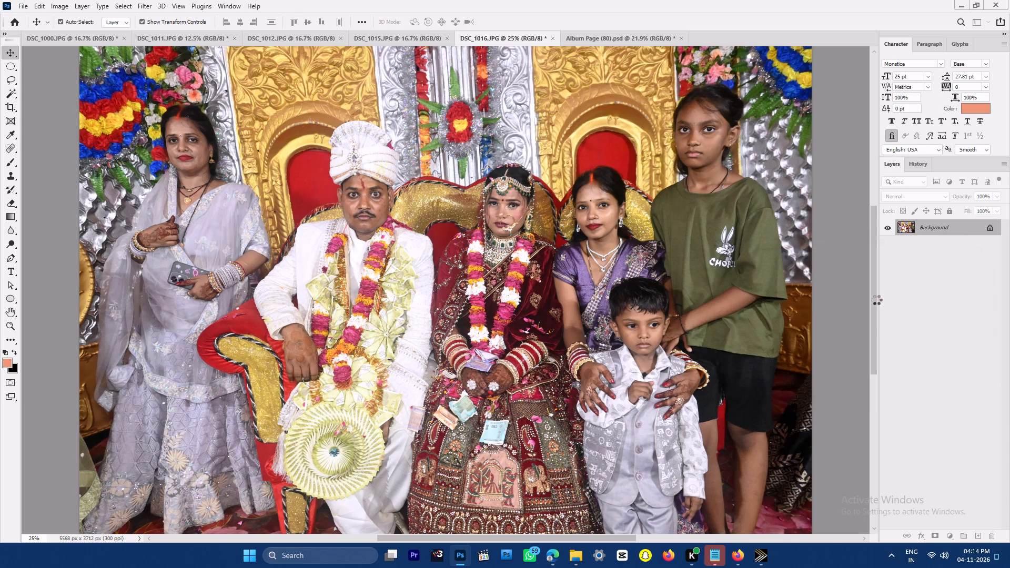
Start a Selective Color adjustment on the whole photo and reduce the cyan in the Reds.
key(alt+i)
text(as)
click(843, 306)
drag(833, 309, 815, 310)
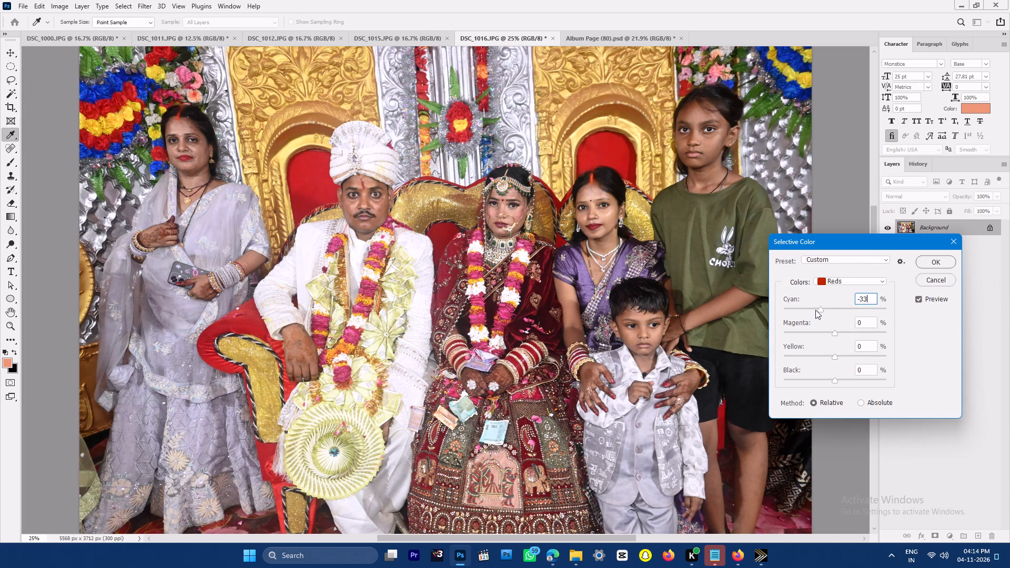
drag(815, 310, 820, 310)
Increase the black amount of the Whites in the Selective Color adjustment.
click(840, 281)
click(834, 345)
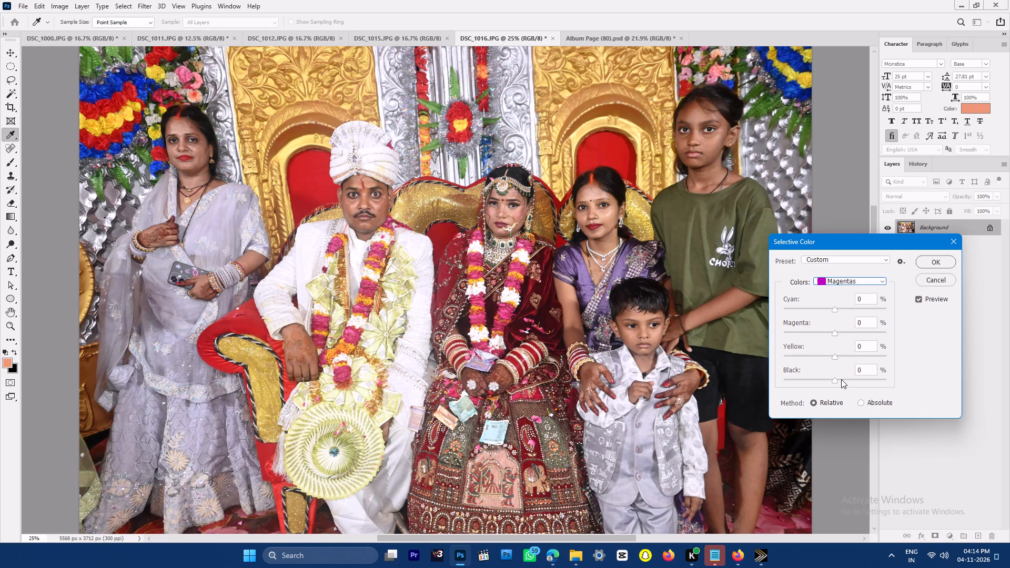
key(Down)
drag(846, 380, 855, 380)
Set the Blacks' black amount to +9% and apply the Selective Color adjustment.
key(Down)
click(846, 283)
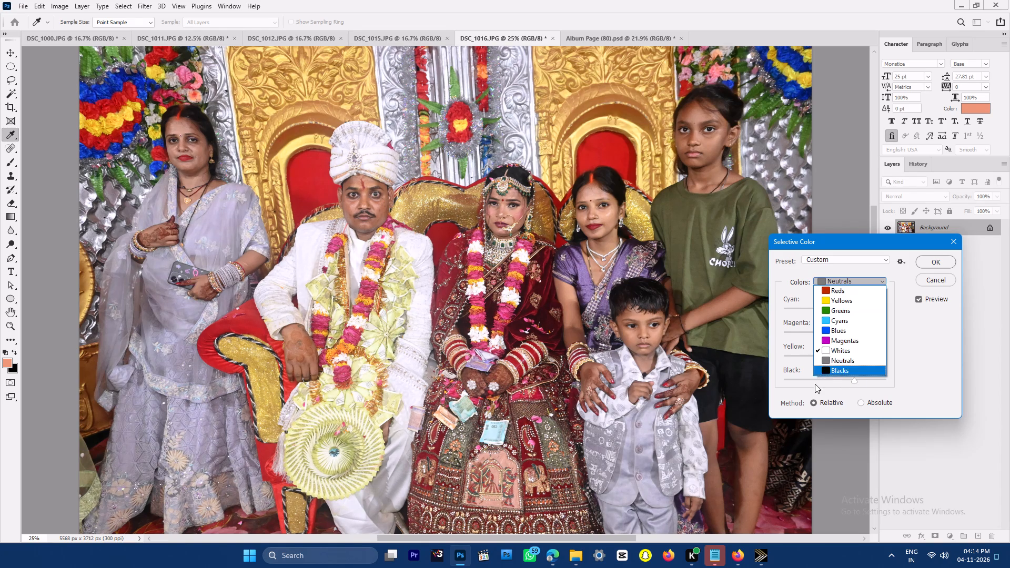
click(834, 364)
key(Down)
click(839, 379)
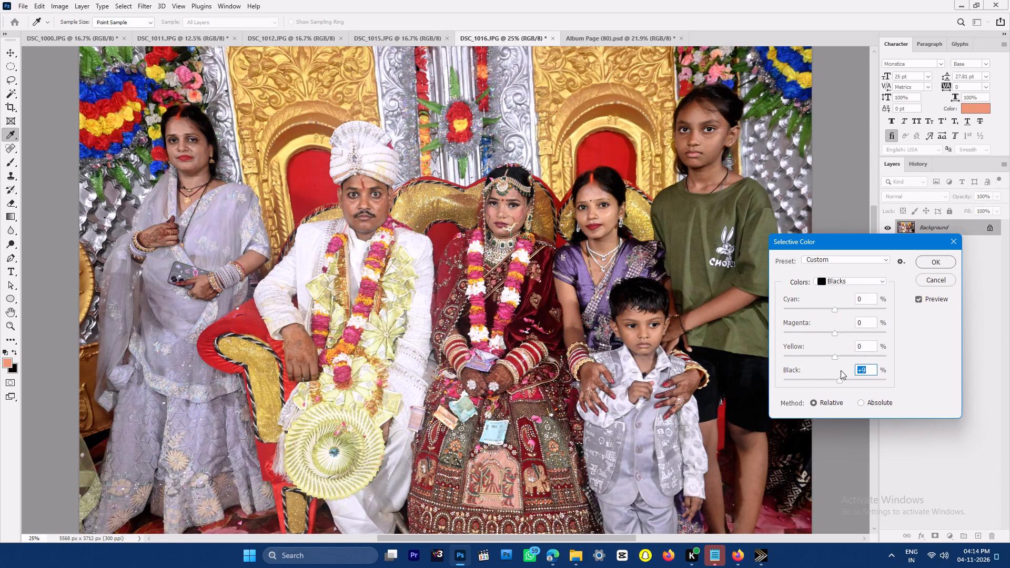
key(Return)
Draw a feathered elliptical selection around the bride's head and apply Curves with the last-used settings.
key(m)
key(ctrl+space)
ctrl+drag(441, 189, 463, 231)
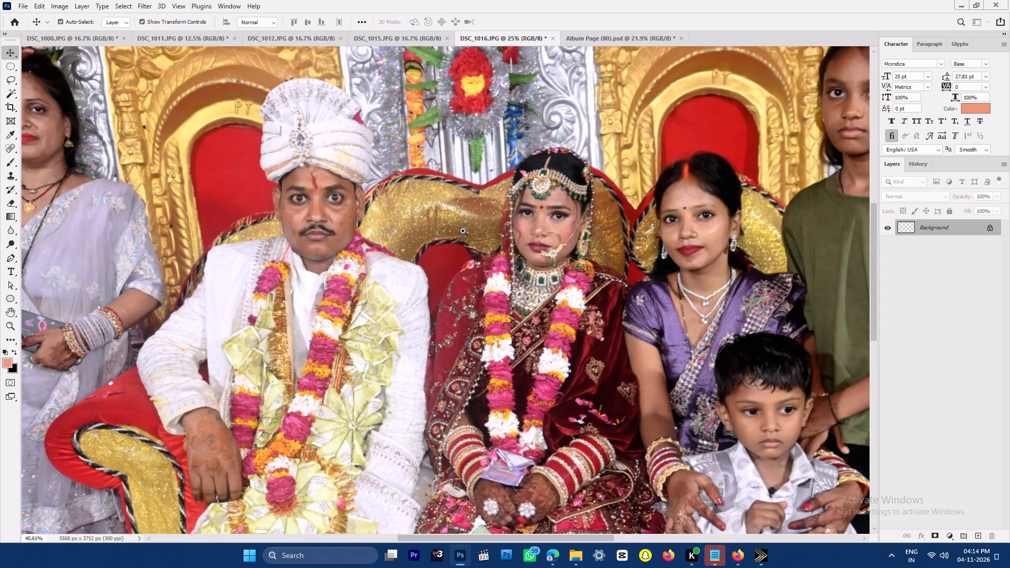
key(m)
key(m)
drag(501, 139, 606, 288)
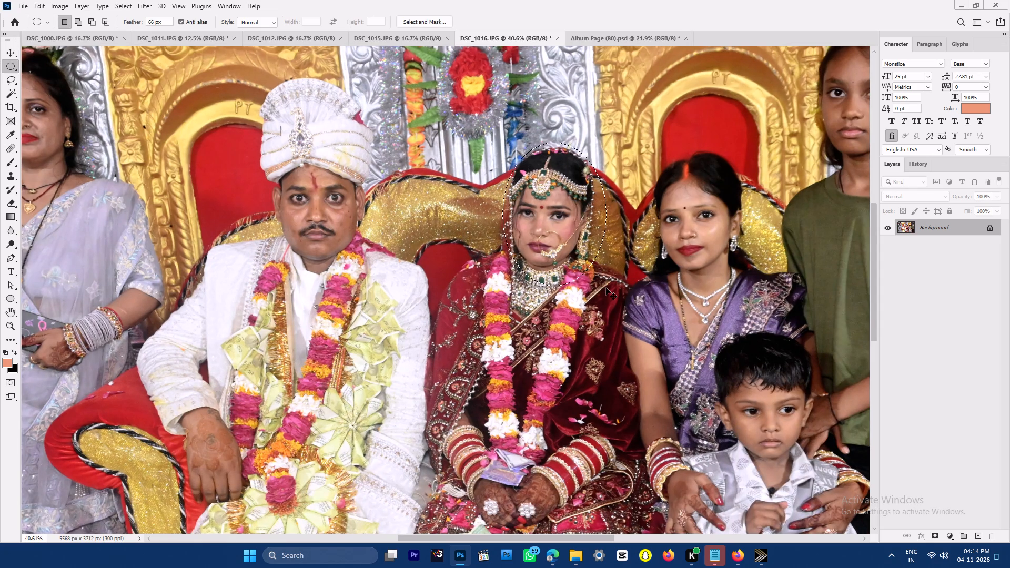
key(alt+m)
key(ctrl+alt+m)
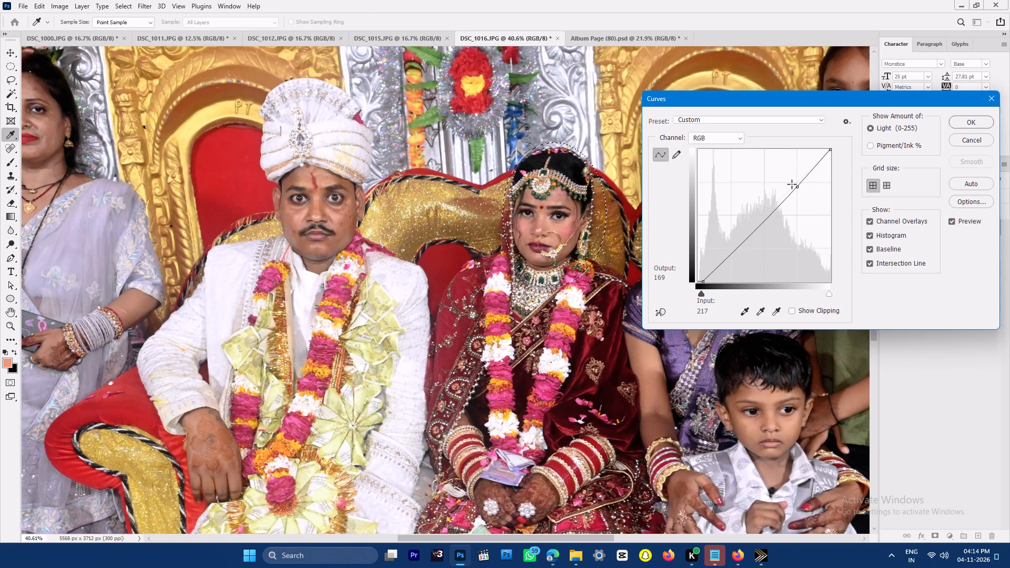
key(Return)
key(Return)
Draw a feathered elliptical selection around the groom's face and apply Curves with the last-used settings.
drag(250, 124, 389, 301)
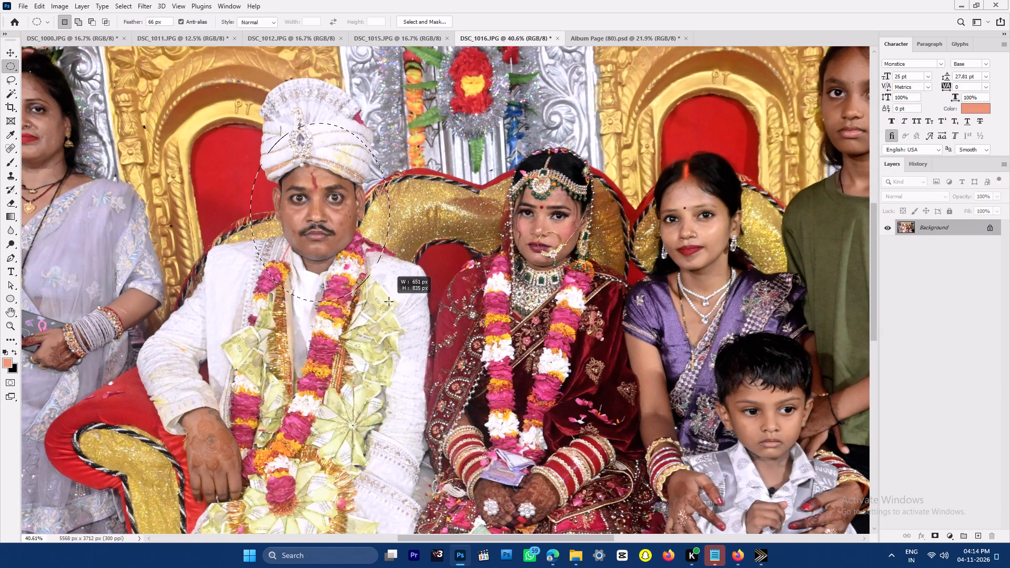
drag(389, 301, 392, 295)
key(ctrl+alt+m)
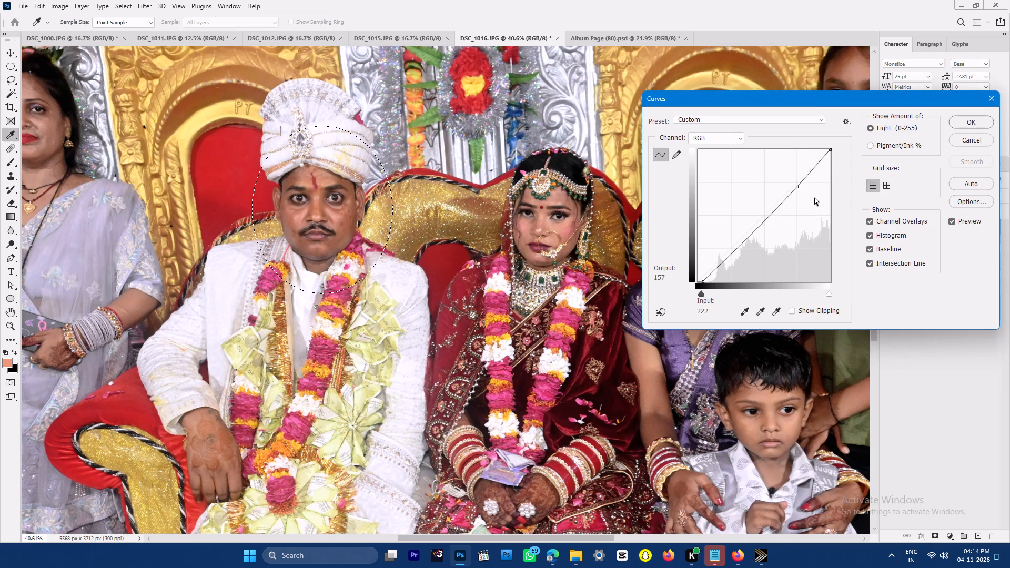
key(Return)
Apply Selective Color to the groom's face with the Blacks' black amount at +18%, and deselect.
key(alt+i)
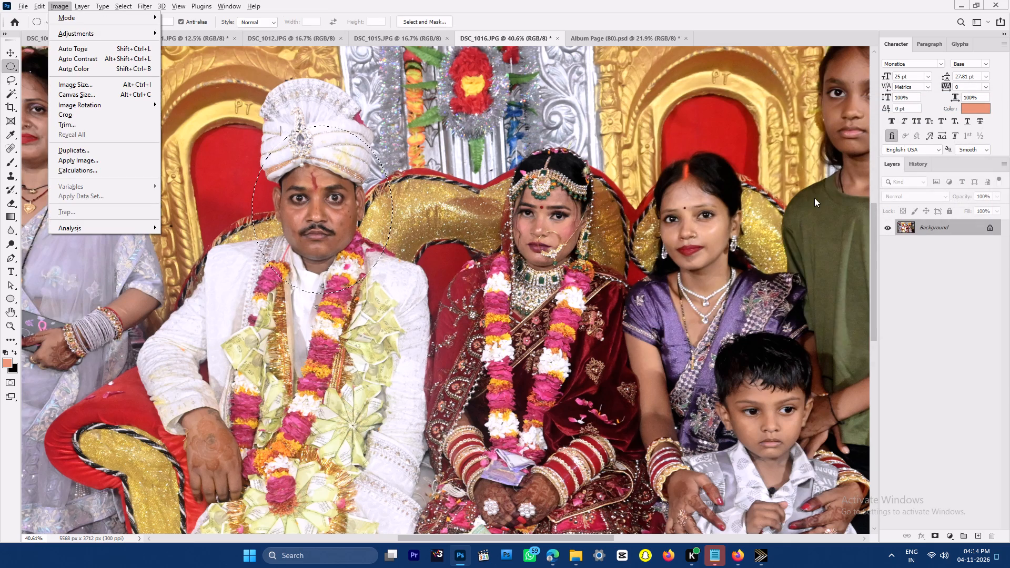
text(as)
click(854, 284)
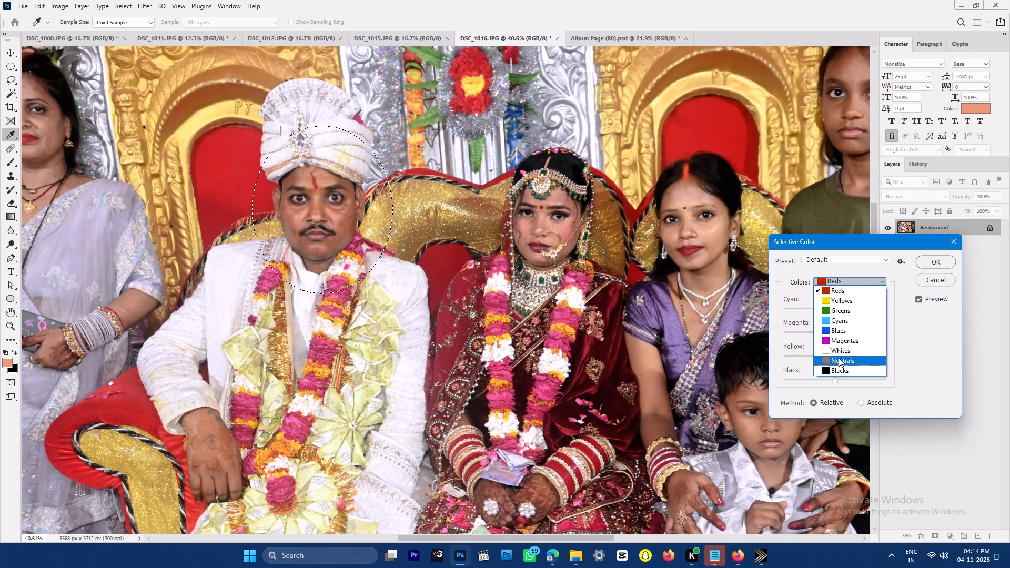
click(838, 375)
click(843, 381)
key(Return)
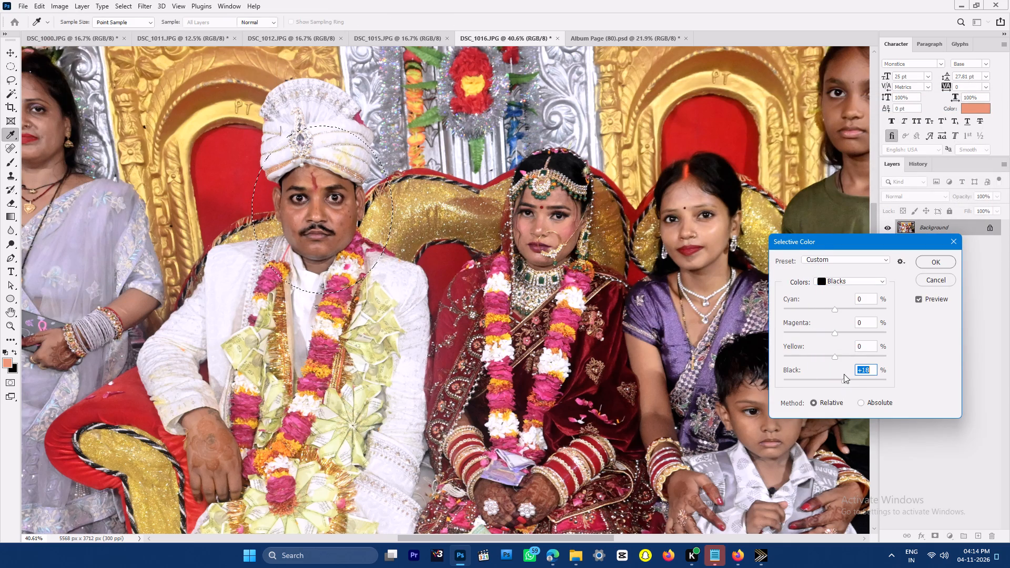
key(ctrl+d)
Select the bride's face with a feathered ellipse, apply Selective Color with the Blacks' black amount at about +9%, and deselect.
drag(479, 156, 580, 277)
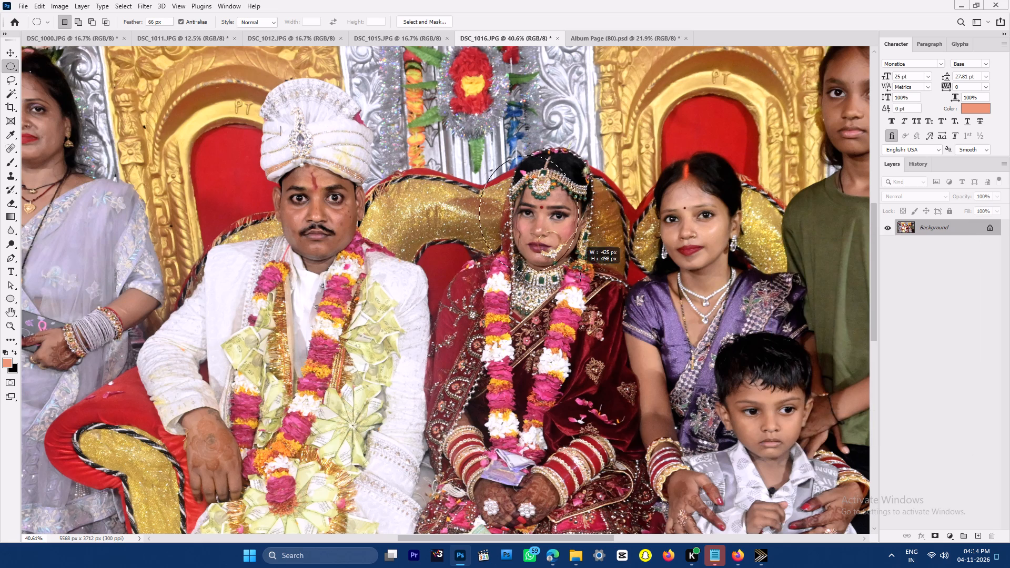
drag(580, 277, 618, 297)
drag(563, 254, 563, 246)
key(alt+i)
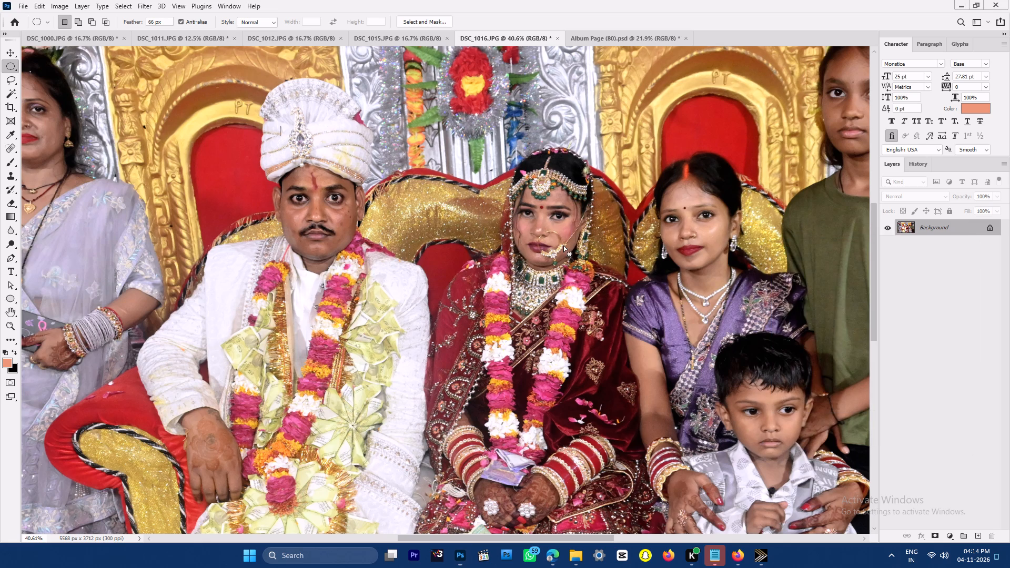
click(551, 73)
text(ias)
key(alt+i)
text(as)
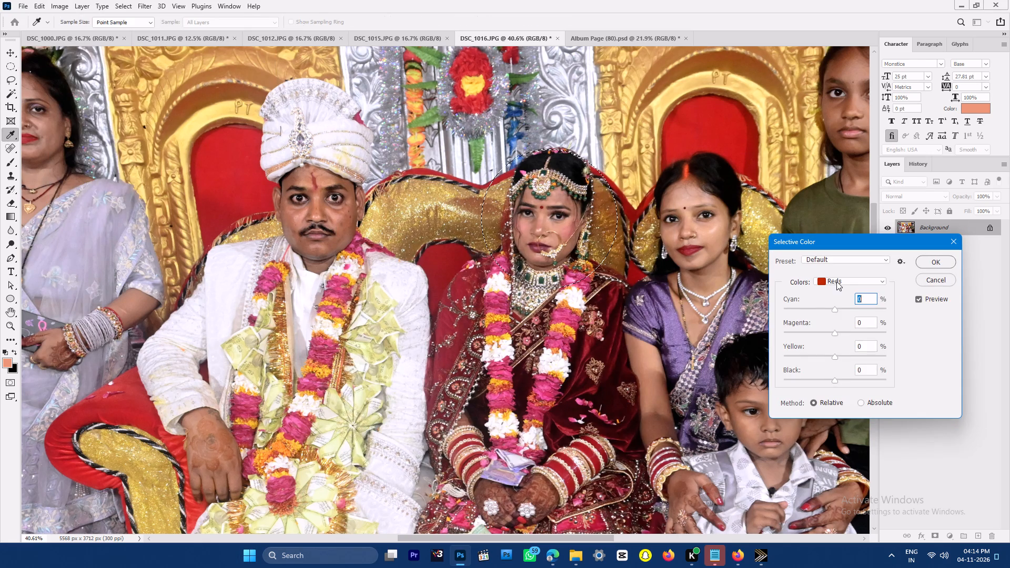
click(836, 281)
click(842, 368)
click(839, 380)
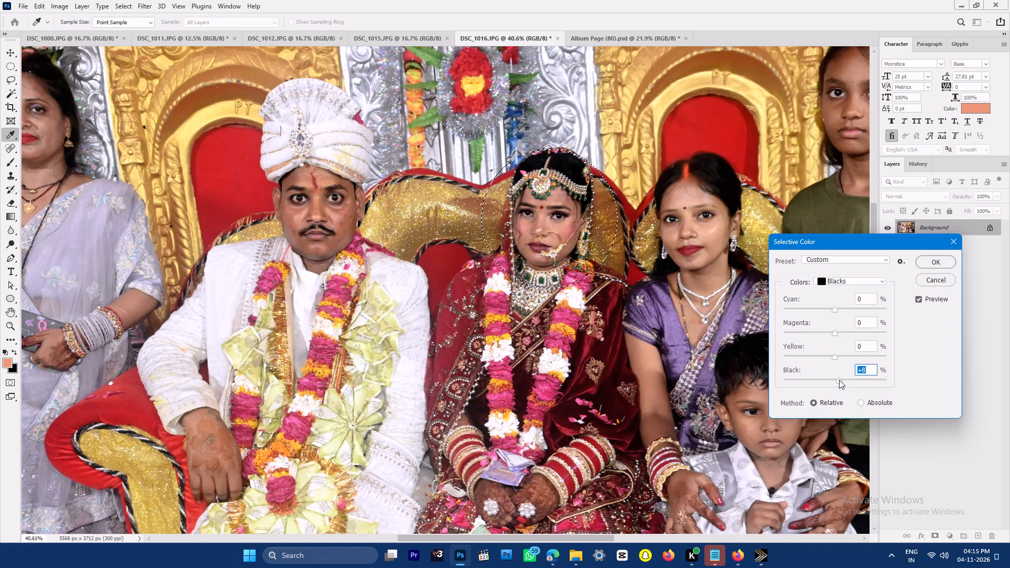
key(Return)
key(ctrl+d)
Select the face of the woman in the purple sari with a feathered ellipse and raise midtone red and blue by about +6 using Color Balance.
key(ctrl+0)
key(ctrl+space)
ctrl+drag(628, 225, 640, 271)
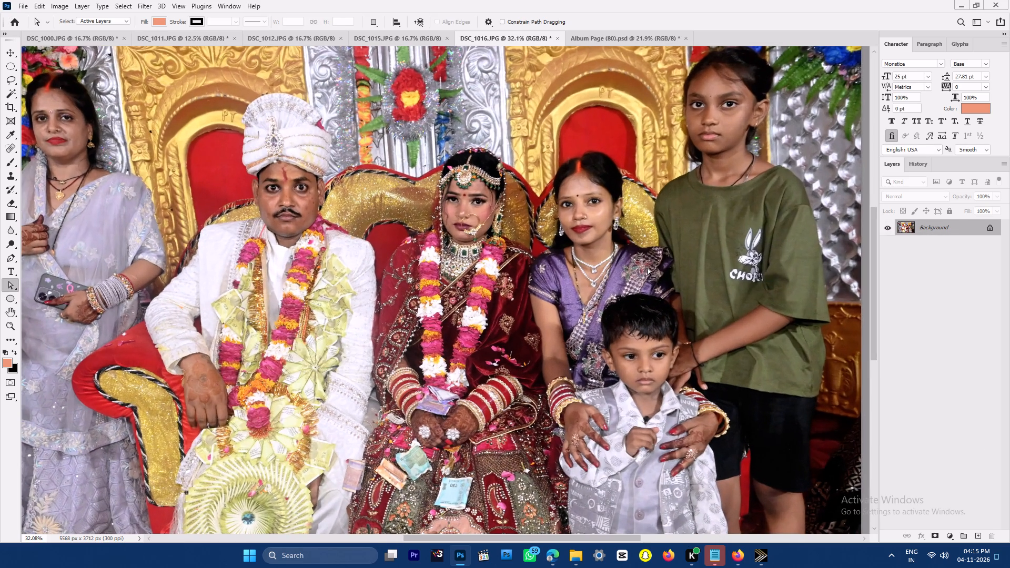
click(534, 141)
key(ctrl+d)
key(m)
key(m)
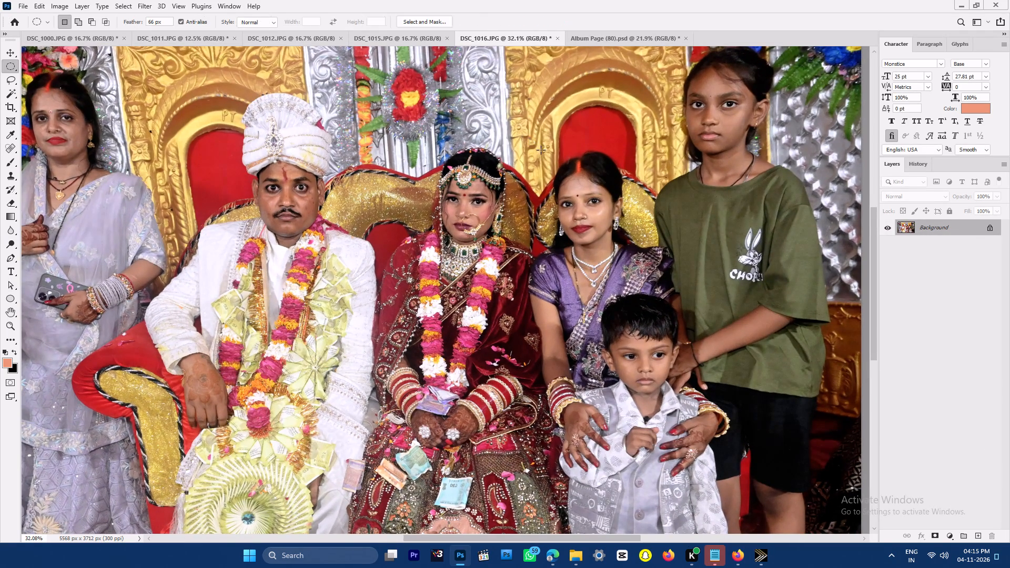
drag(541, 150, 637, 265)
key(ctrl+b)
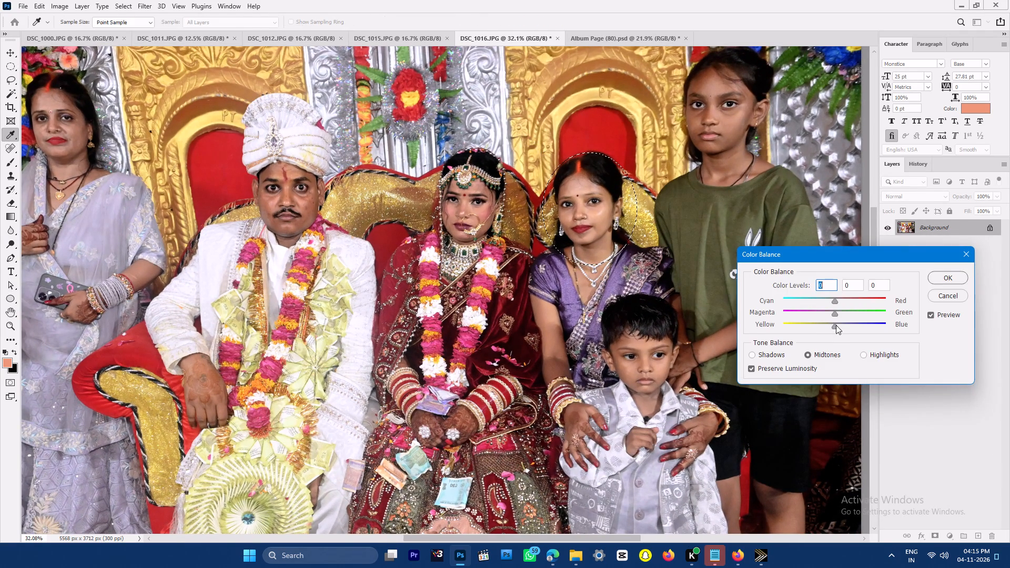
click(838, 327)
click(838, 300)
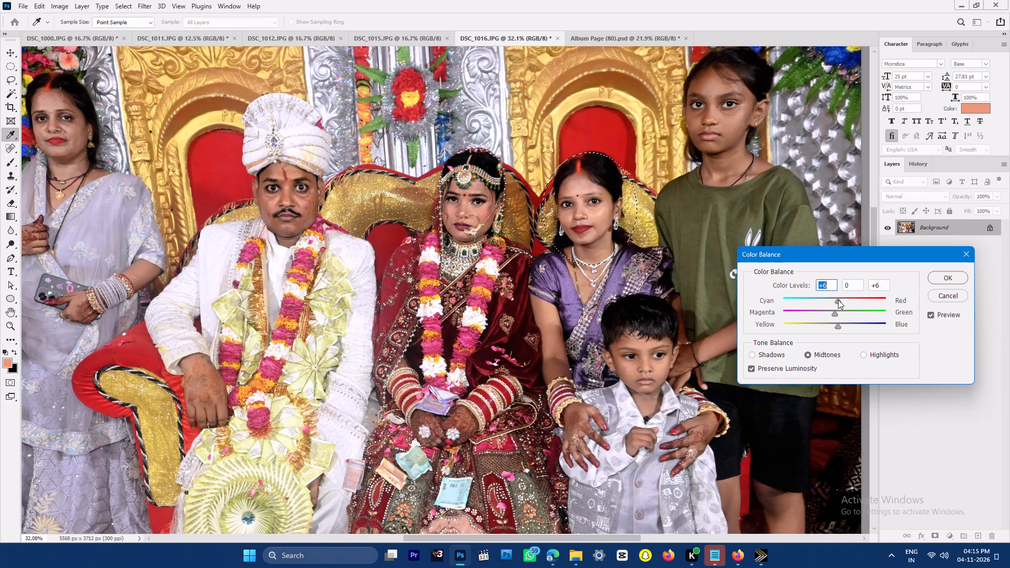
scroll(838, 300, up, 1)
key(Return)
Apply Curves to the selected face with a point at input 197, nudging its output up from 186 by three levels, and deselect.
key(ctrl+m)
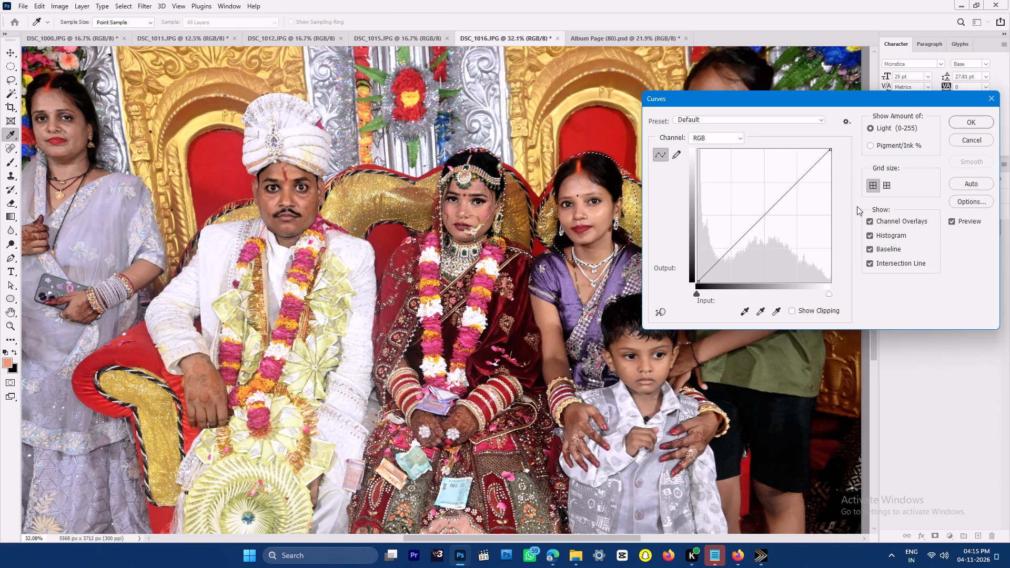
click(800, 185)
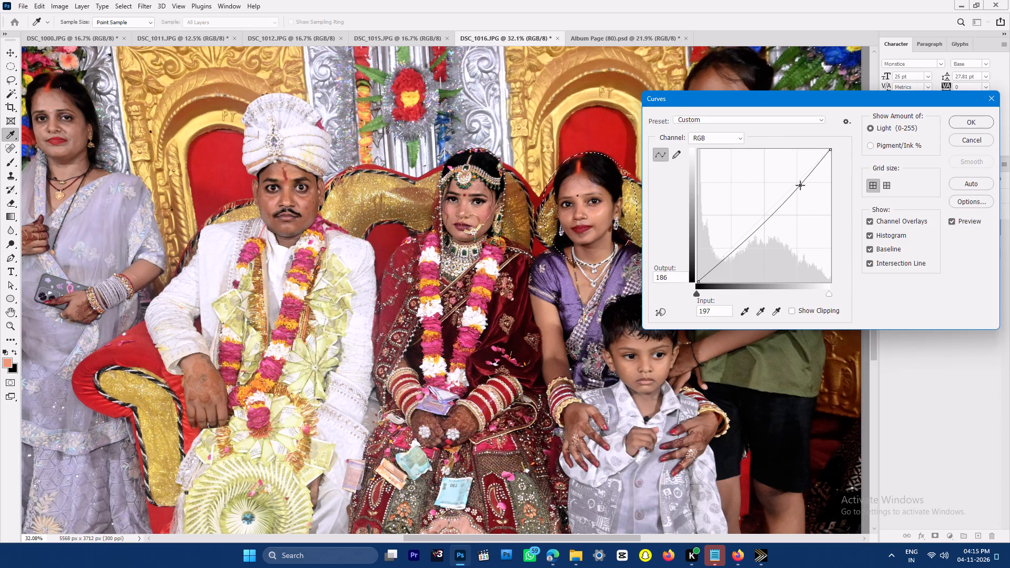
key(Up)
key(Up)
key(Up)
key(Return)
key(ctrl+d)
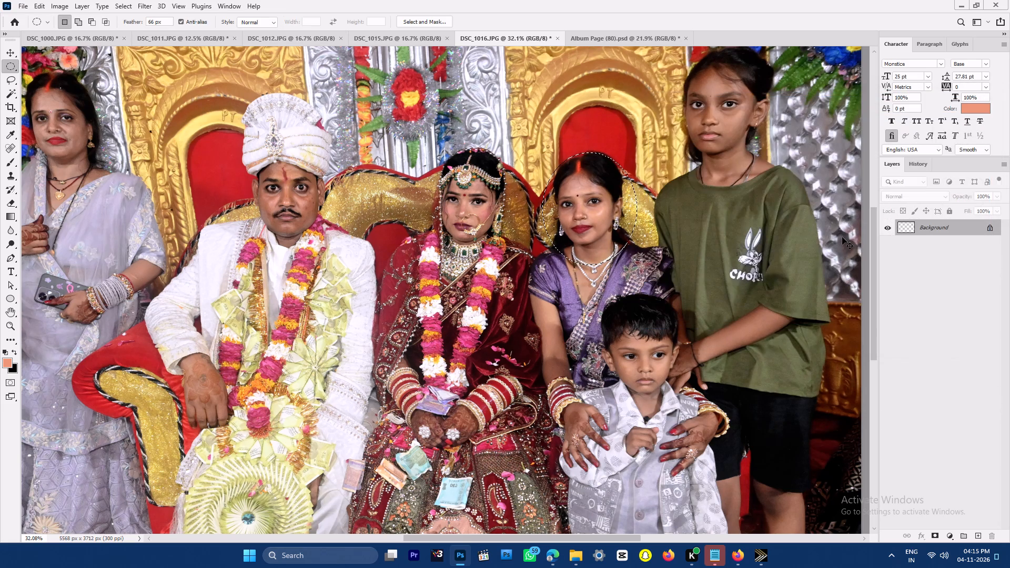
Sample the skin tone of the woman in the purple sari and brush it softly over her cheek at 55% opacity.
key(ctrl+space)
key(ctrl+space)
key(ctrl+space)
key(ctrl+space)
key(ctrl+space)
key(ctrl+space)
key(ctrl+space)
ctrl+drag(625, 189, 653, 271)
key(b)
key(b)
alt+click(584, 229)
drag(581, 231, 577, 233)
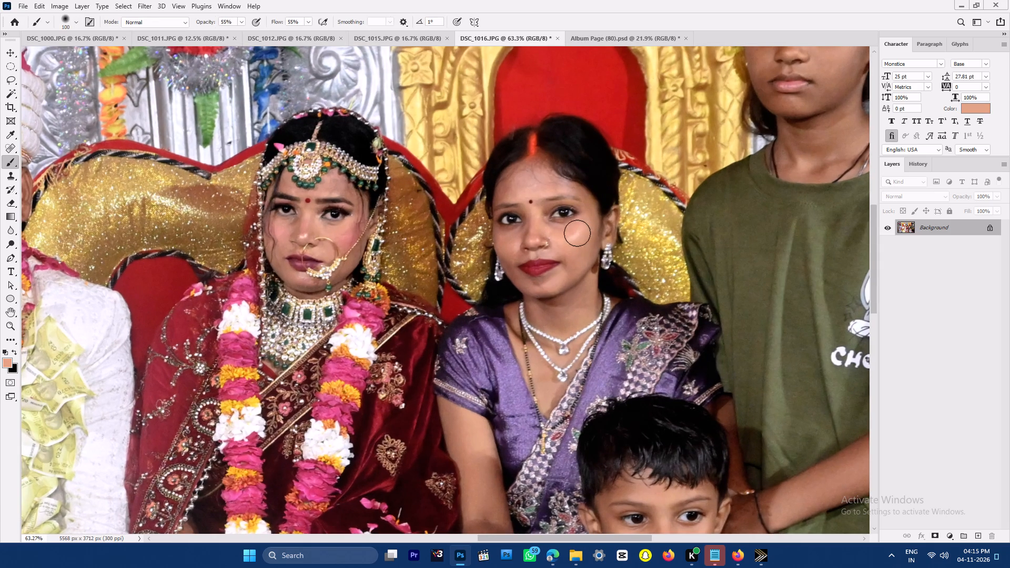
drag(577, 233, 573, 241)
key(ctrl+0)
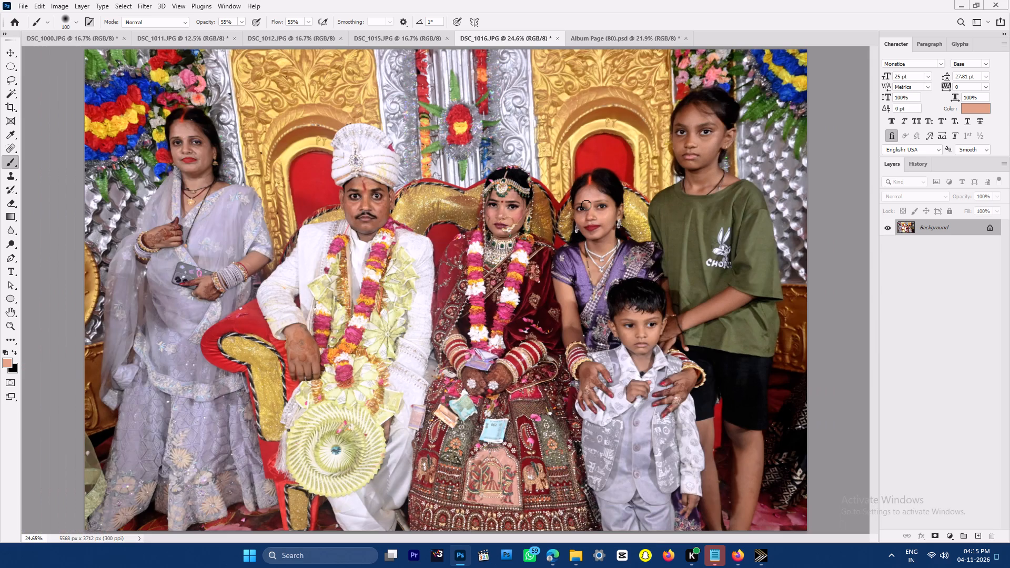
Run the saved retouching action on the whole photo and fade its effect to 74% opacity in Normal mode.
key(F7)
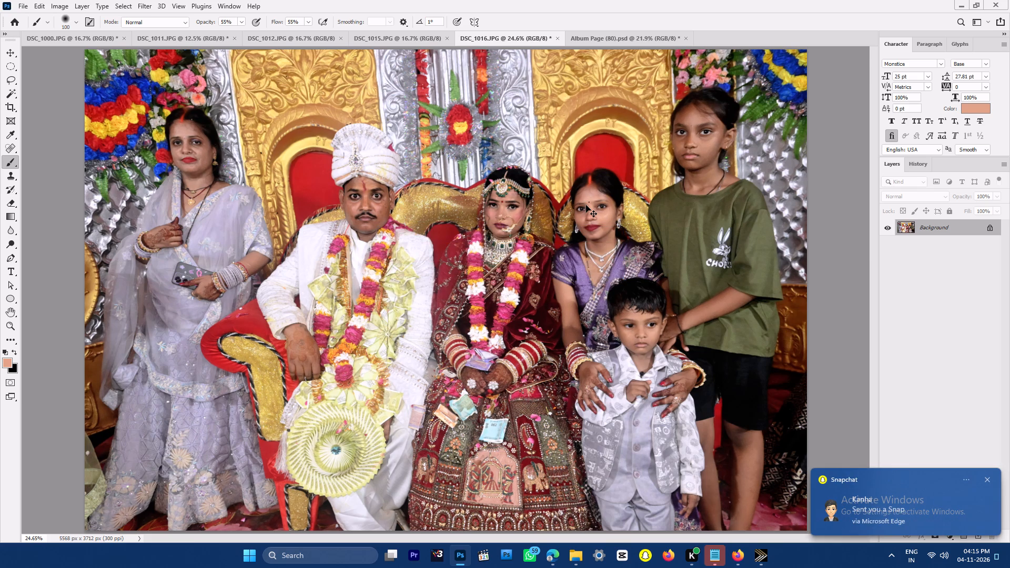
key(ctrl+shift+f)
text(74)
key(Return)
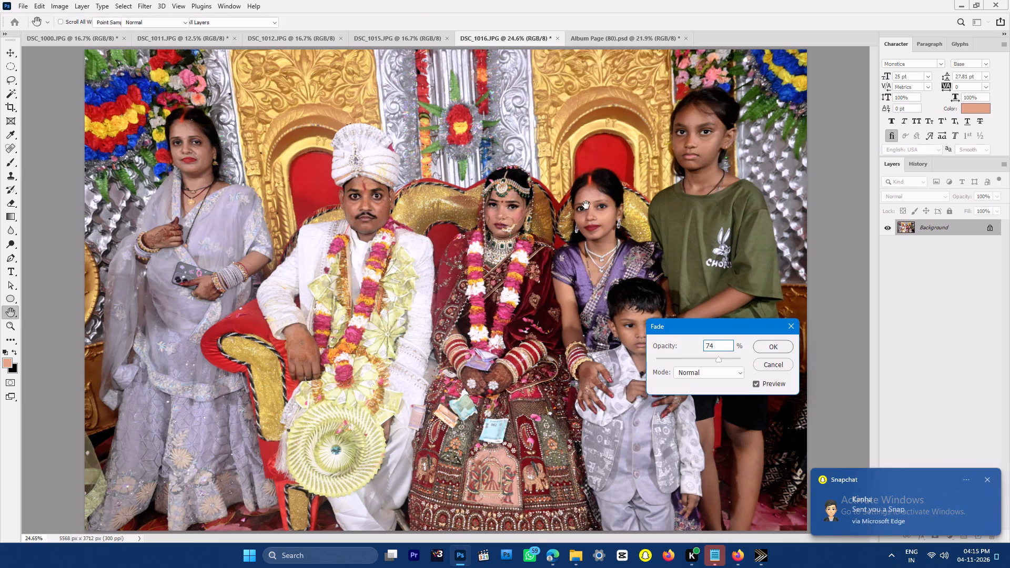
Run the next saved enhancement action on the photo.
key(F5)
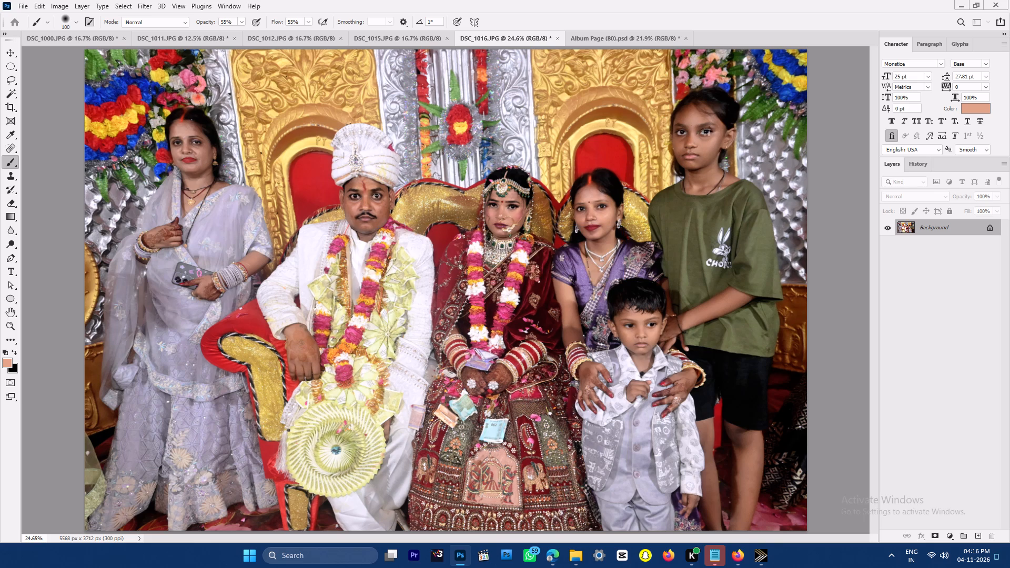
Select the face of the girl in the green T-shirt with a 66 px feathered ellipse, shift its midtones slightly toward blue using Color Balance, and deselect.
key(ctrl+space)
key(ctrl+space)
ctrl+drag(701, 120, 729, 204)
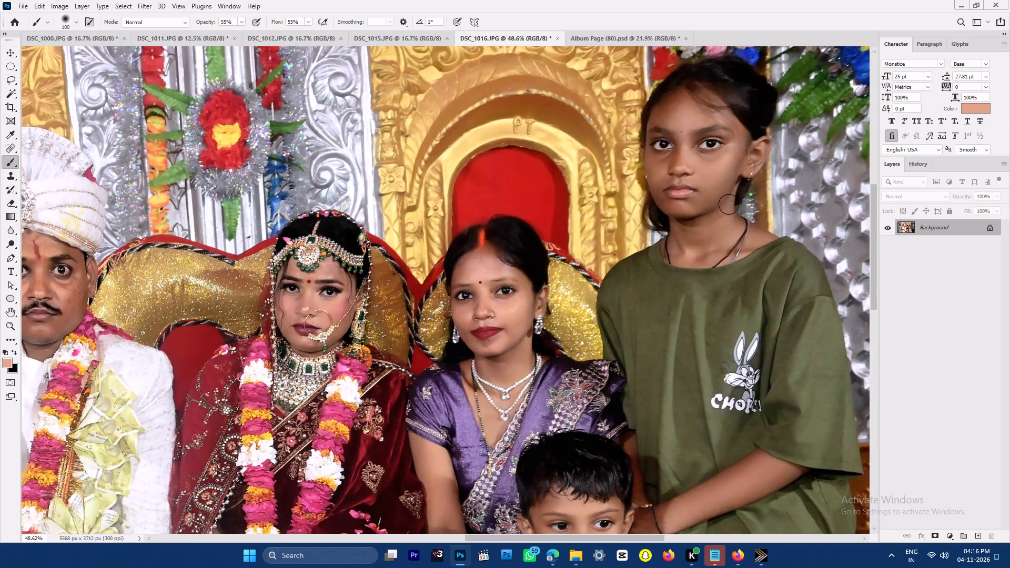
key(m)
key(m)
drag(628, 79, 817, 293)
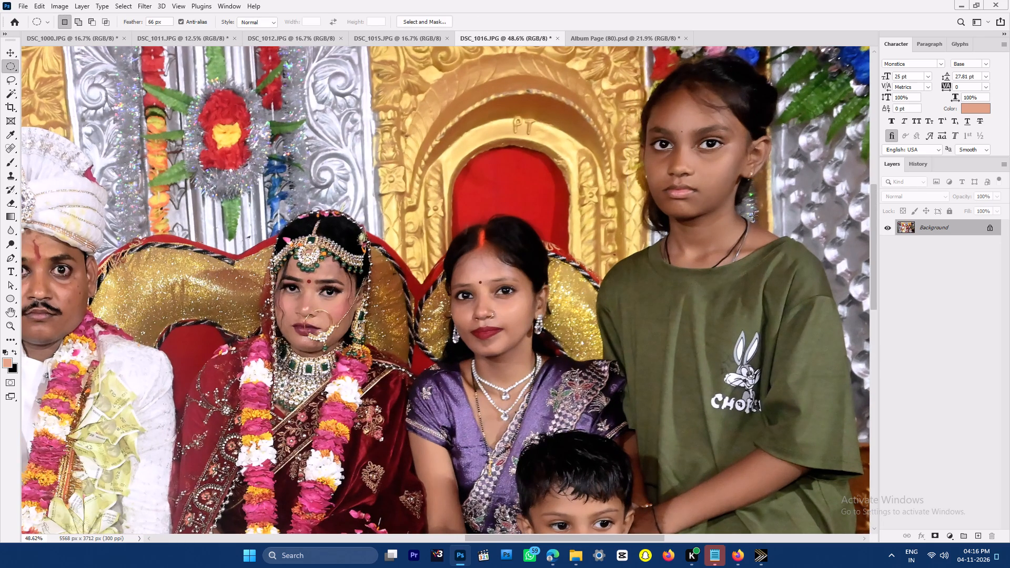
drag(753, 216, 743, 209)
key(ctrl+b)
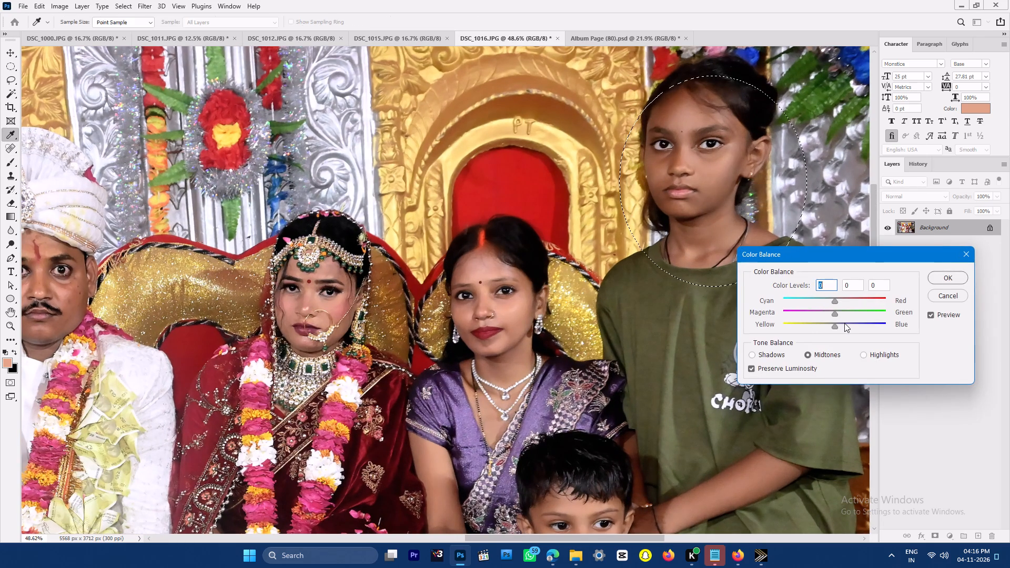
click(841, 324)
scroll(841, 324, down, 1)
key(Down)
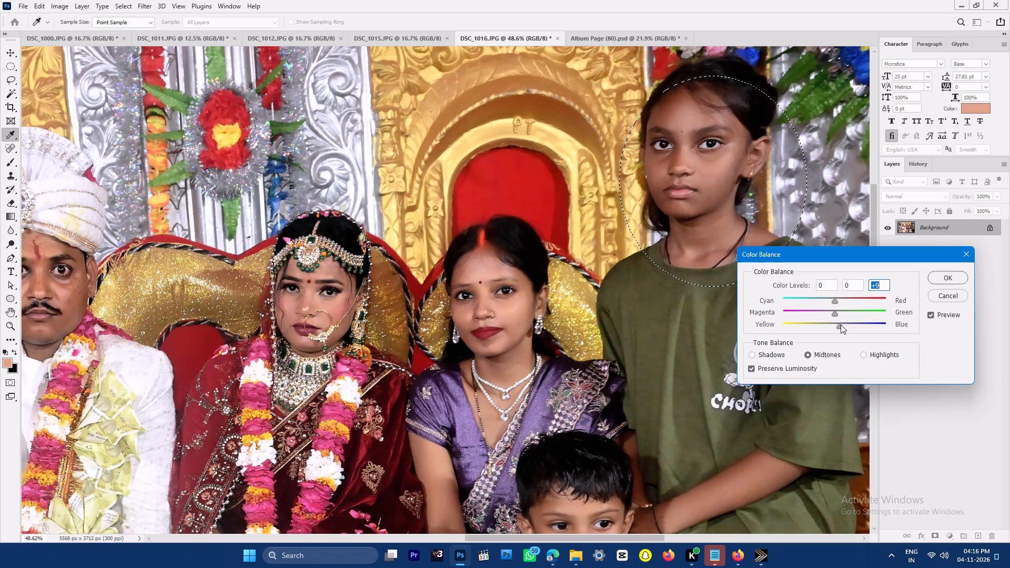
key(Down)
key(Return)
key(Return)
key(ctrl+d)
click(632, 249)
Sample the groom's skin tone, brush it softly over both cheeks at 55% opacity, and clear the leftover selection.
key(space)
key(space)
key(space)
key(space)
key(space)
key(space)
key(space)
key(space)
key(space)
key(space)
key(space)
key(space)
drag(361, 225, 582, 220)
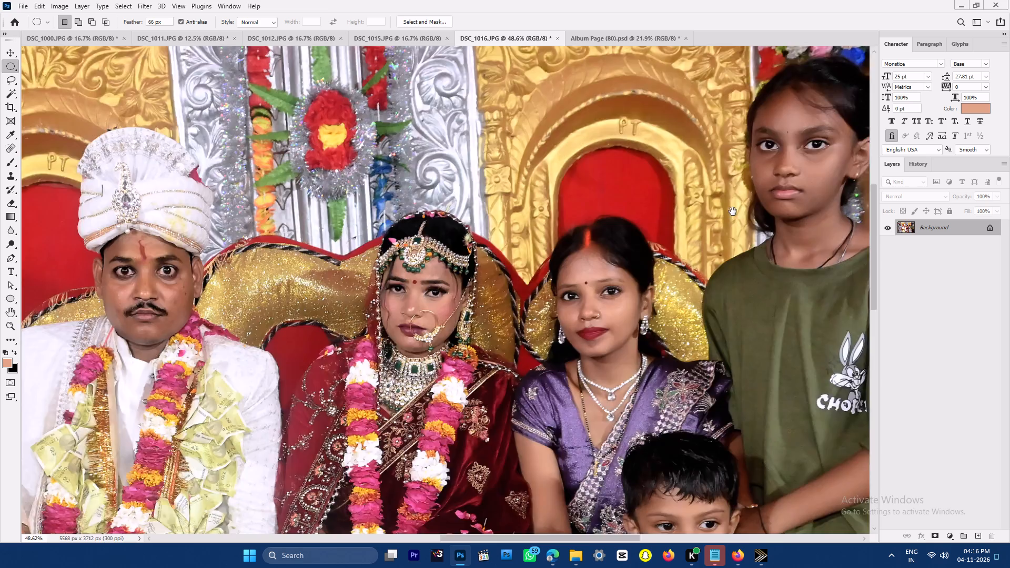
click(533, 204)
key(space)
key(b)
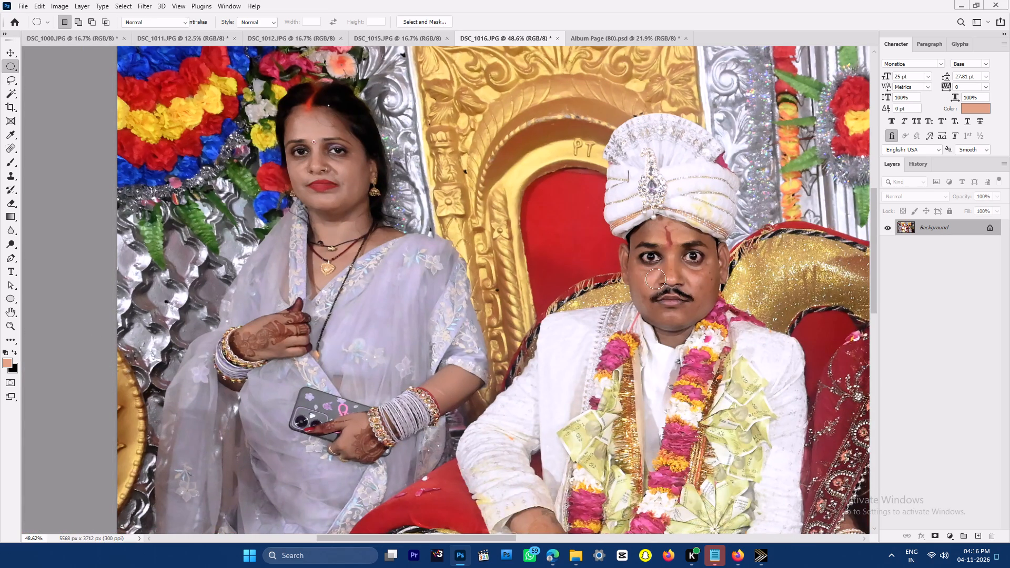
alt+click(647, 272)
key(ctrl+z)
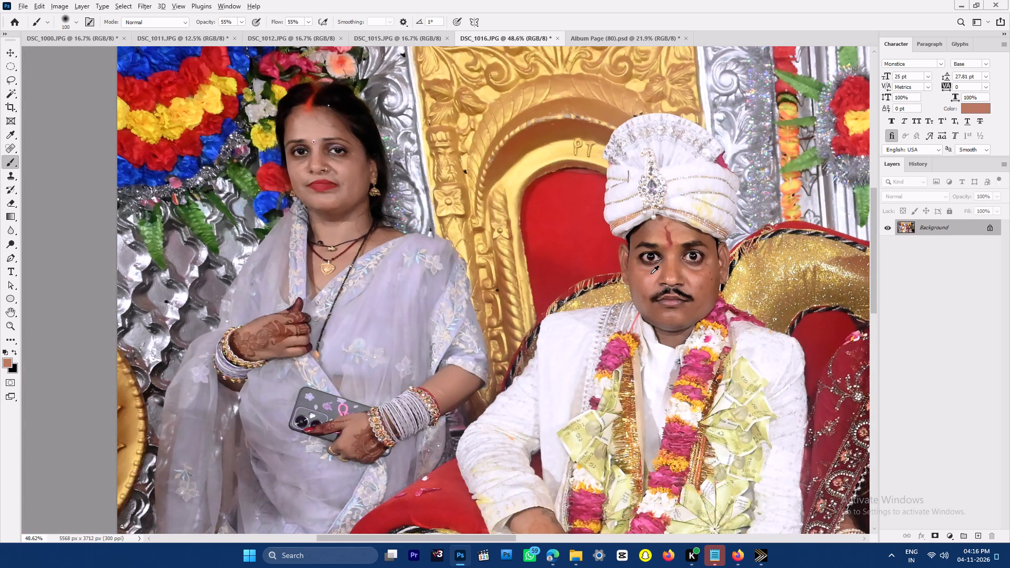
alt+click(651, 273)
click(643, 278)
alt+click(705, 277)
drag(701, 284, 702, 291)
key(ctrl+0)
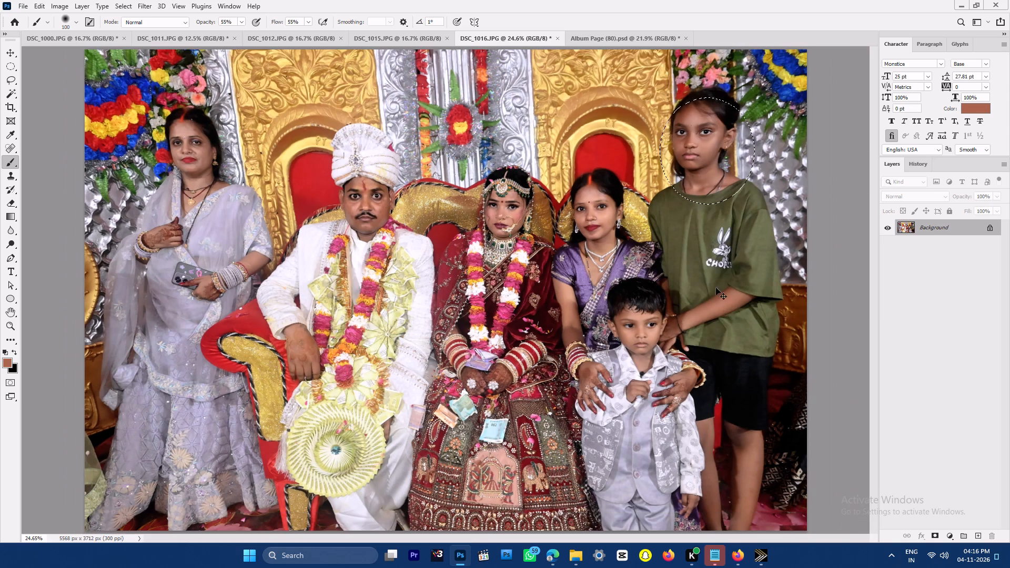
key(ctrl+d)
Refine the groom's cheeks up close, resampling nearby skin tones and brushing them over both sides at 55% opacity.
key(ctrl+space)
key(ctrl+space)
key(ctrl+space)
key(ctrl+space)
ctrl+drag(372, 199, 412, 273)
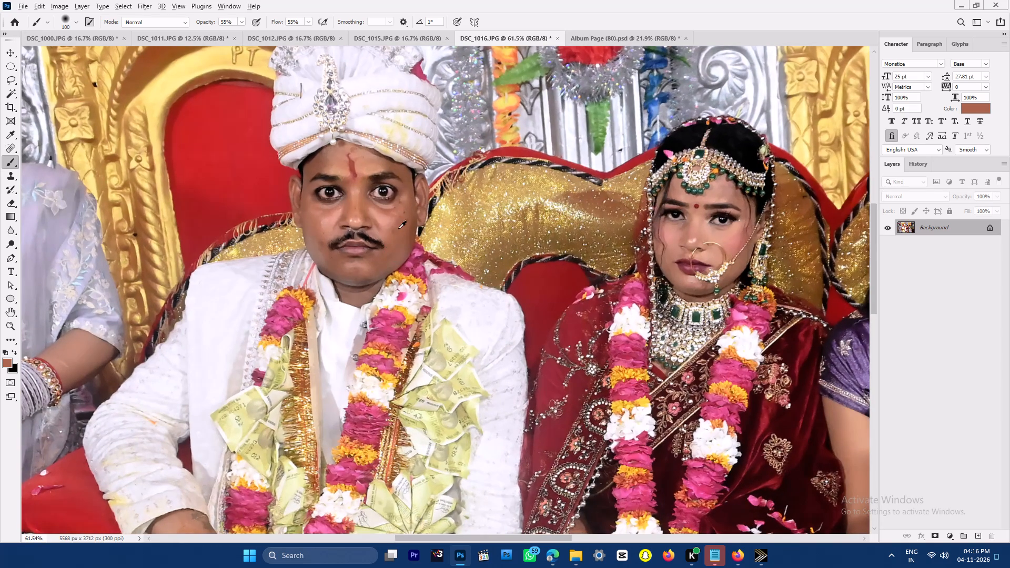
alt+click(399, 229)
drag(391, 221, 398, 231)
alt+click(319, 213)
drag(320, 224, 324, 231)
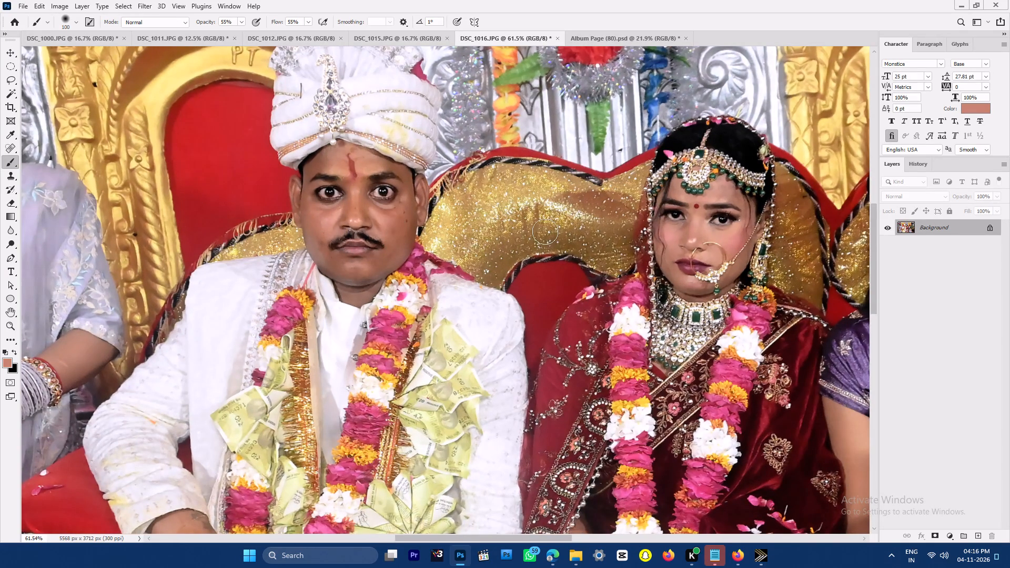
Select the bride's face with a 66 px feathered ellipse, apply Curves with the point at input 198 raised three levels from output 187, and deselect.
key(space)
drag(537, 235, 347, 236)
click(317, 236)
key(m)
drag(294, 160, 409, 277)
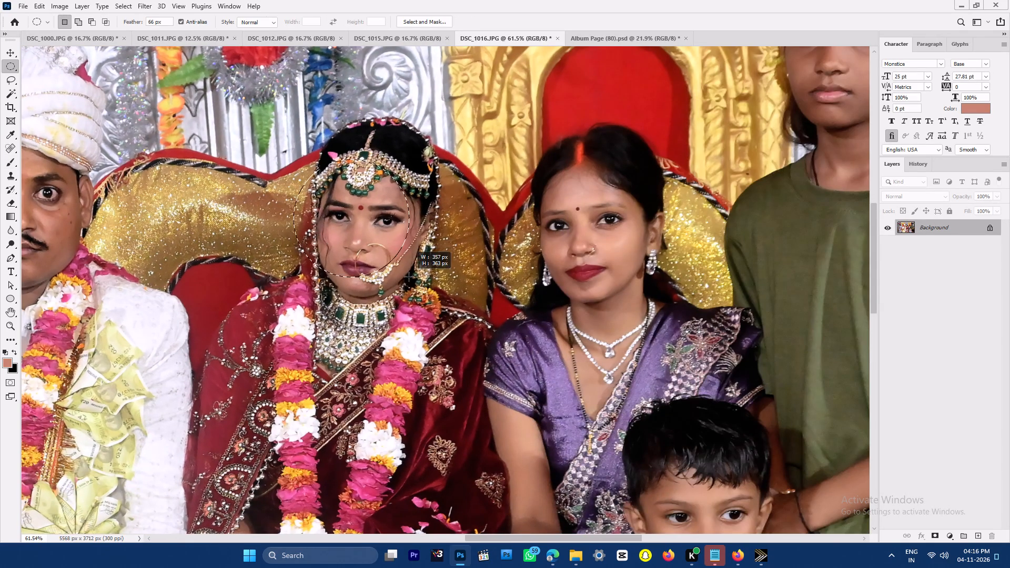
drag(409, 277, 430, 288)
key(ctrl+alt+m)
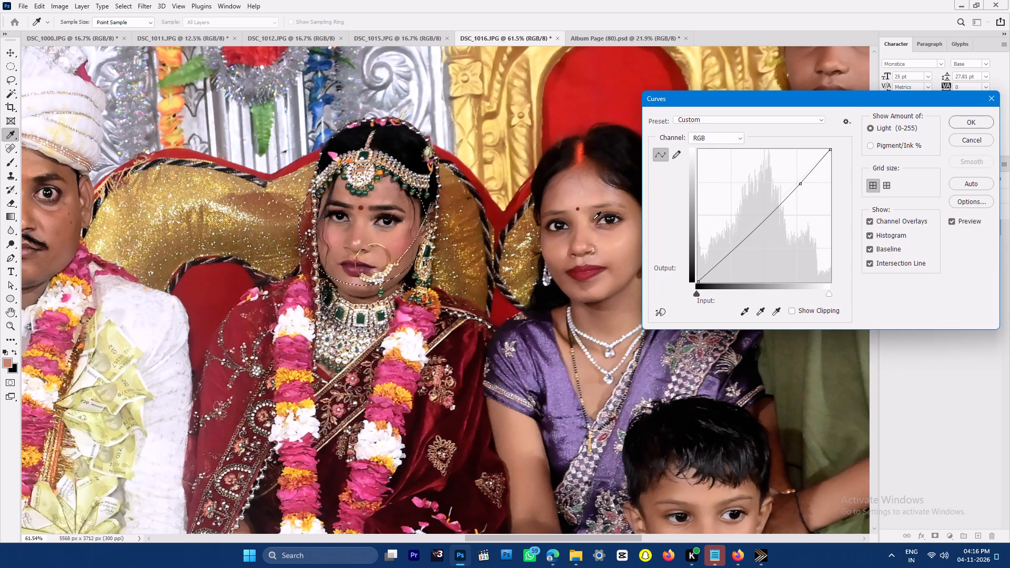
click(800, 185)
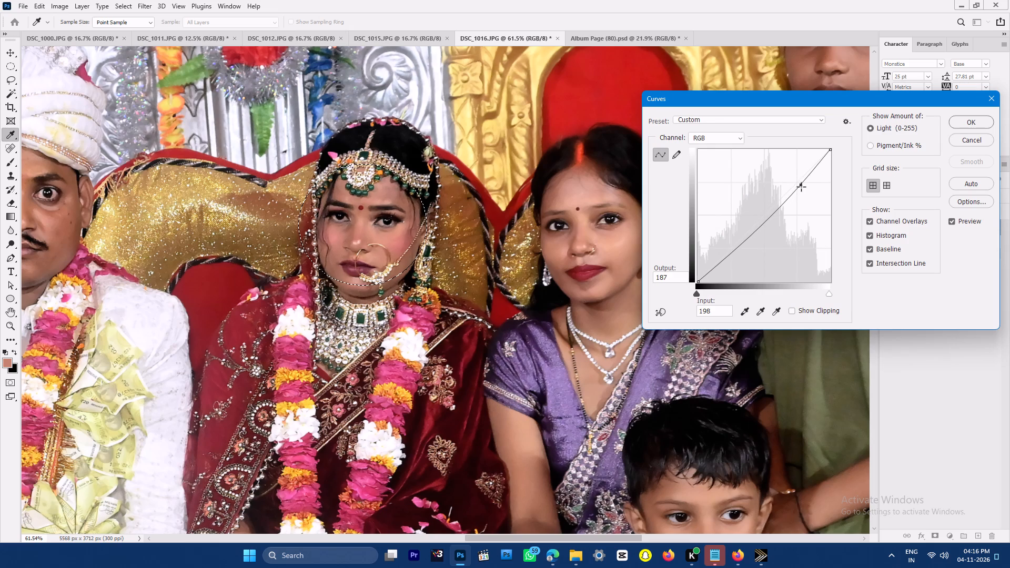
key(Up)
key(Up)
key(Up)
key(Return)
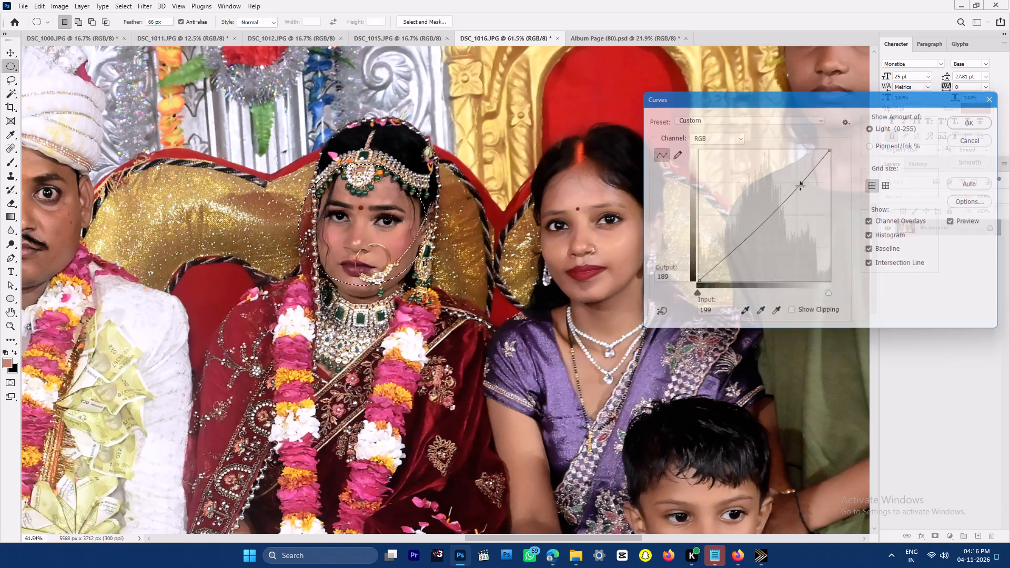
key(ctrl+d)
Select the face of the woman in the purple sari with a 66 px feathered ellipse and apply the last-used Curves adjustment.
drag(508, 120, 688, 330)
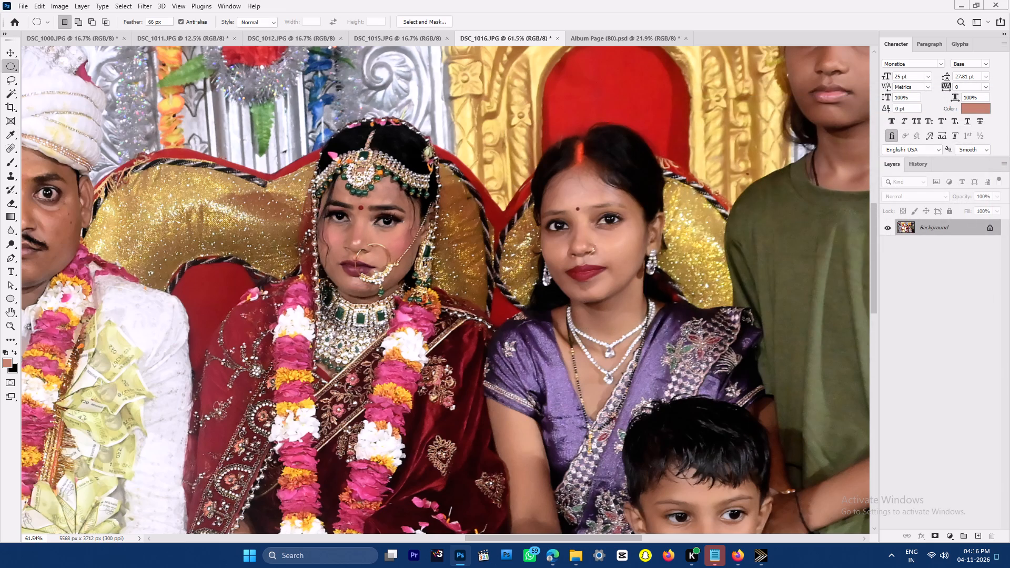
key(ctrl+alt+m)
key(Return)
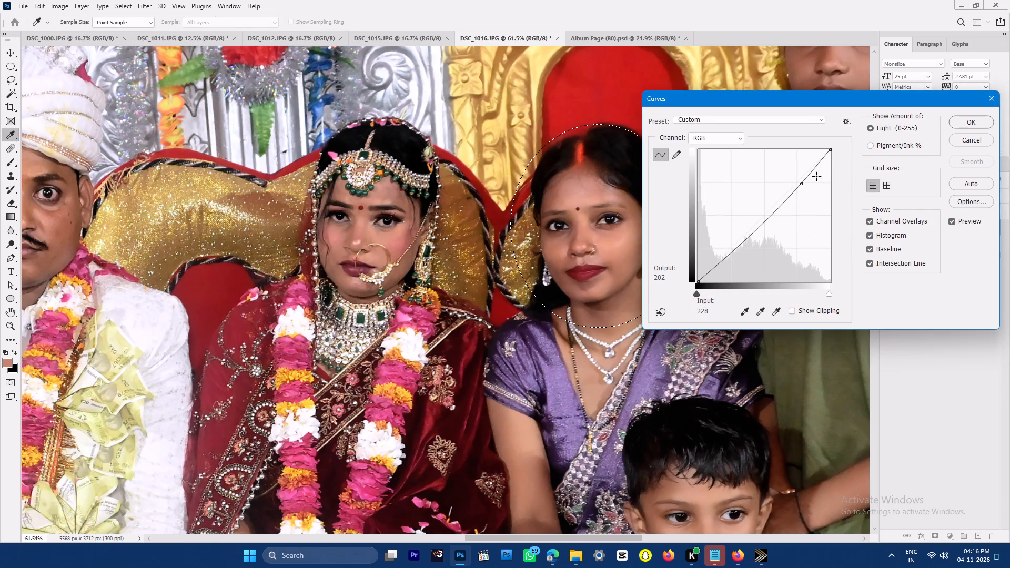
Cut the entire retouched photo and close DSC_1016.JPG without saving.
key(ctrl+0)
key(ctrl+a)
key(ctrl+x)
key(ctrl+w)
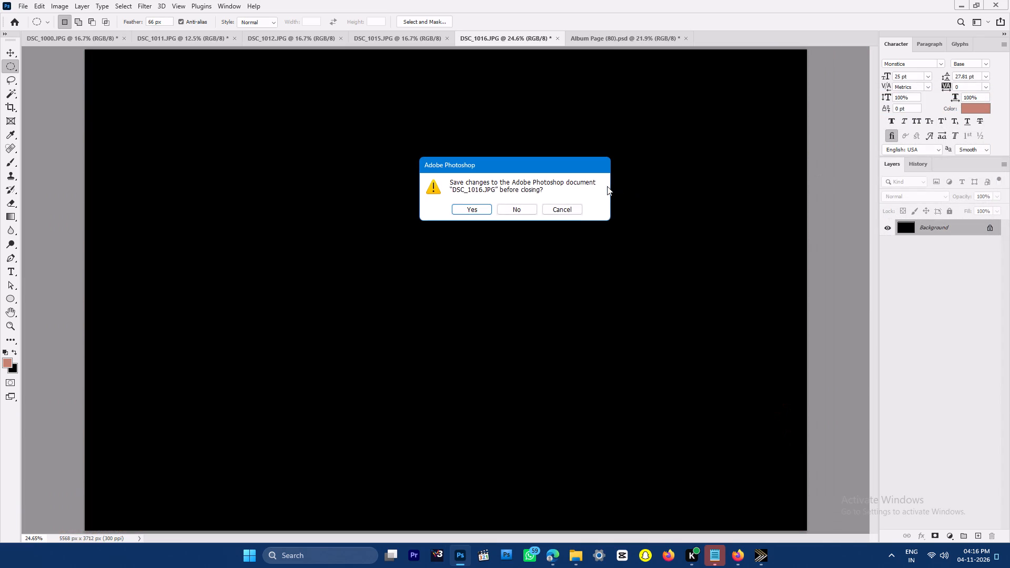
click(511, 205)
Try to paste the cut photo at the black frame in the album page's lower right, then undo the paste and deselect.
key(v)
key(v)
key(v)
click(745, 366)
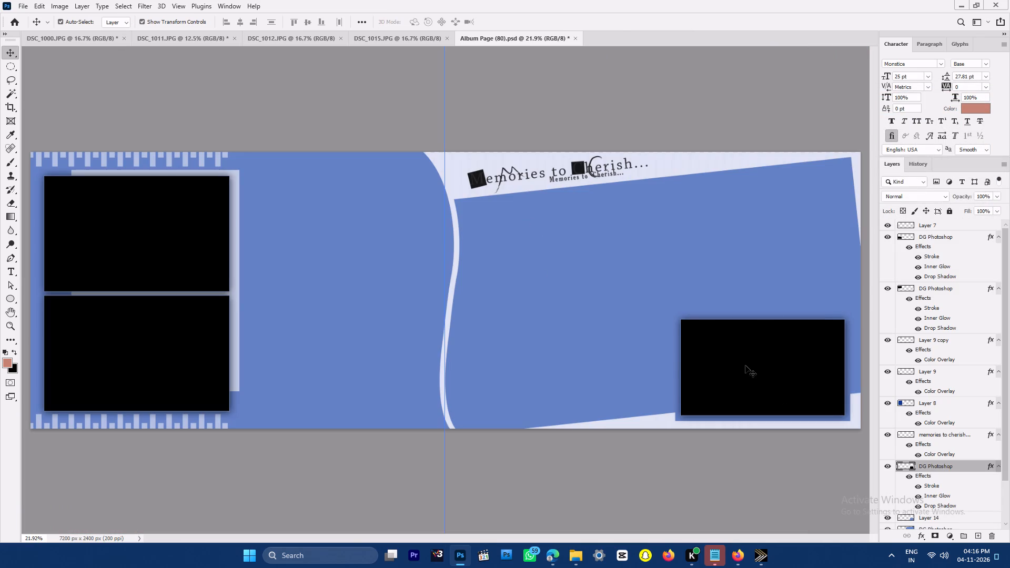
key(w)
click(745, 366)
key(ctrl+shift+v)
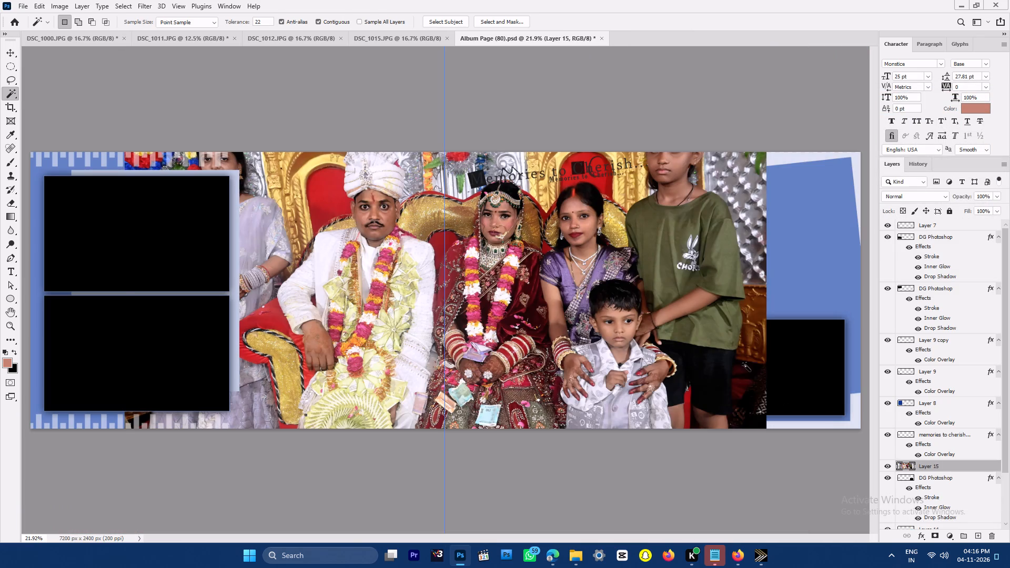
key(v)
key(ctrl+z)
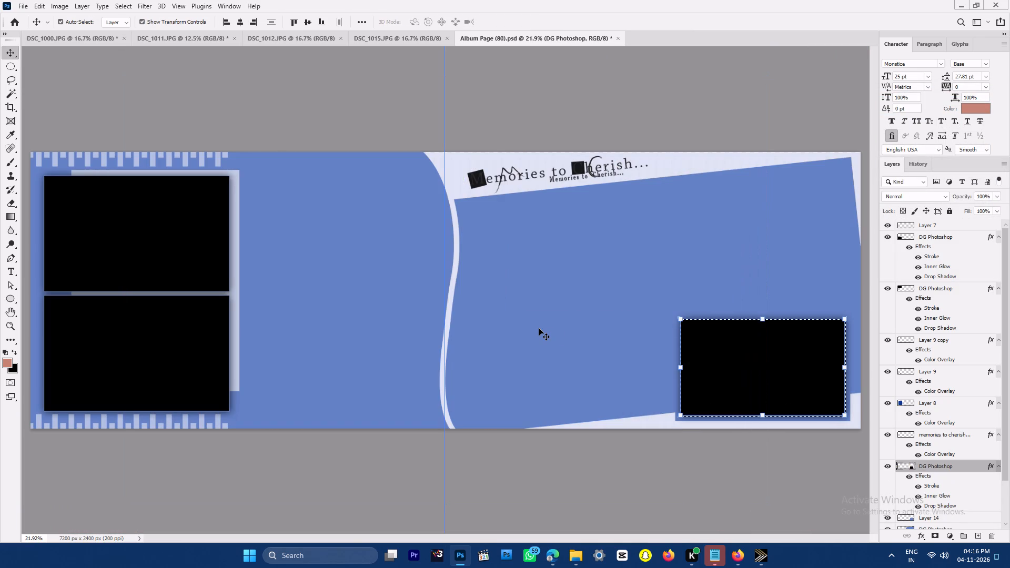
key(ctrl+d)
Resample the album page to a resolution of 300 pixels/inch, keeping its 36 by 12 inch size.
key(ctrl+alt+i)
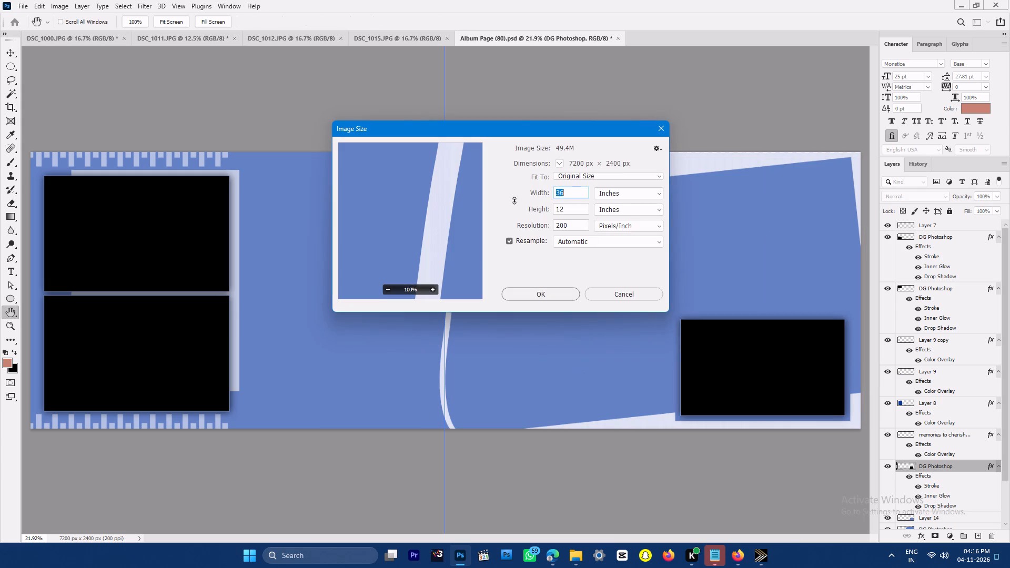
drag(559, 226, 515, 225)
key(3)
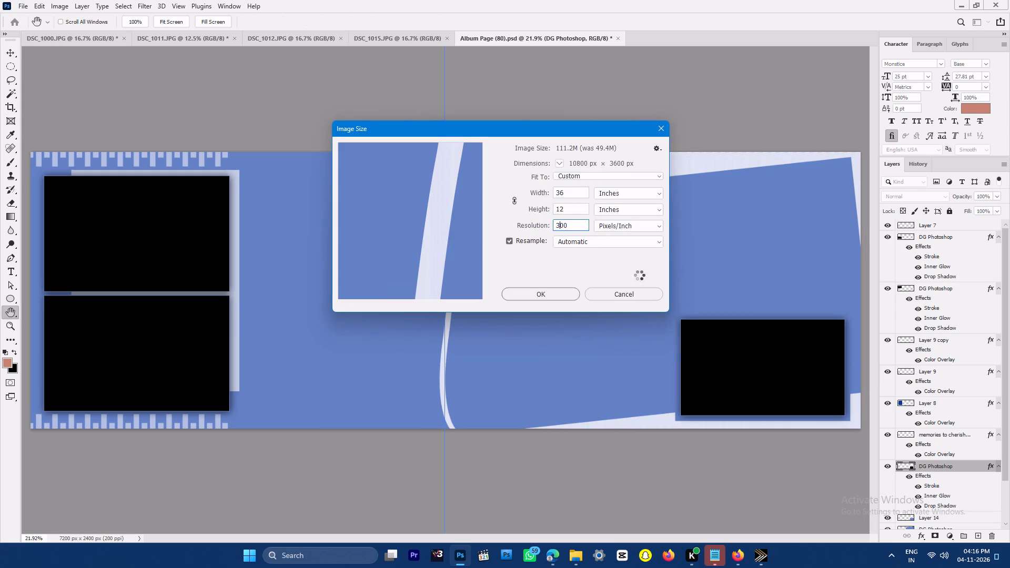
click(550, 296)
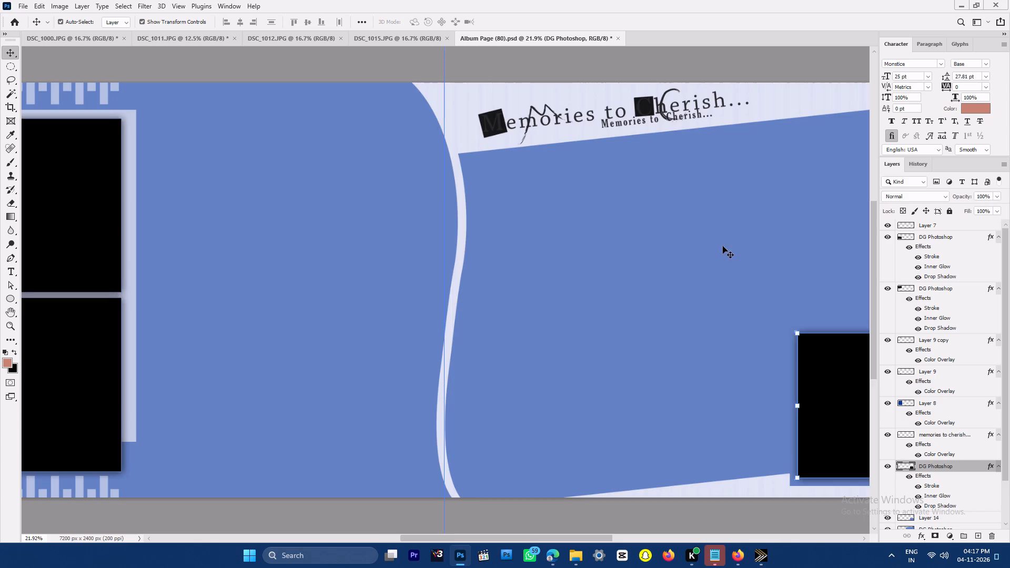
Select the black photo frame at the album page's lower right with the Magic Wand and paste the group photo into it.
click(647, 262)
key(ctrl+0)
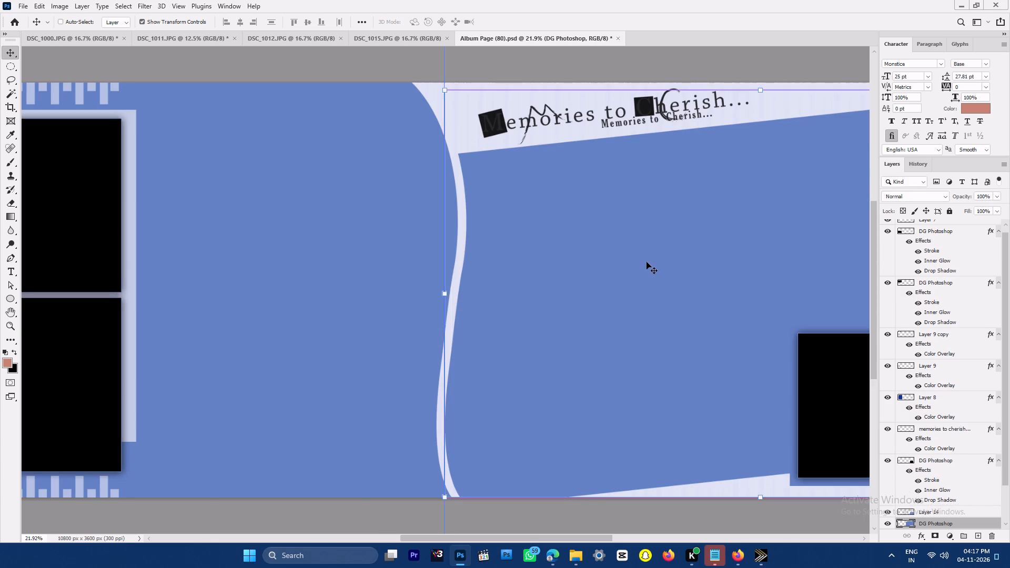
click(686, 249)
click(799, 392)
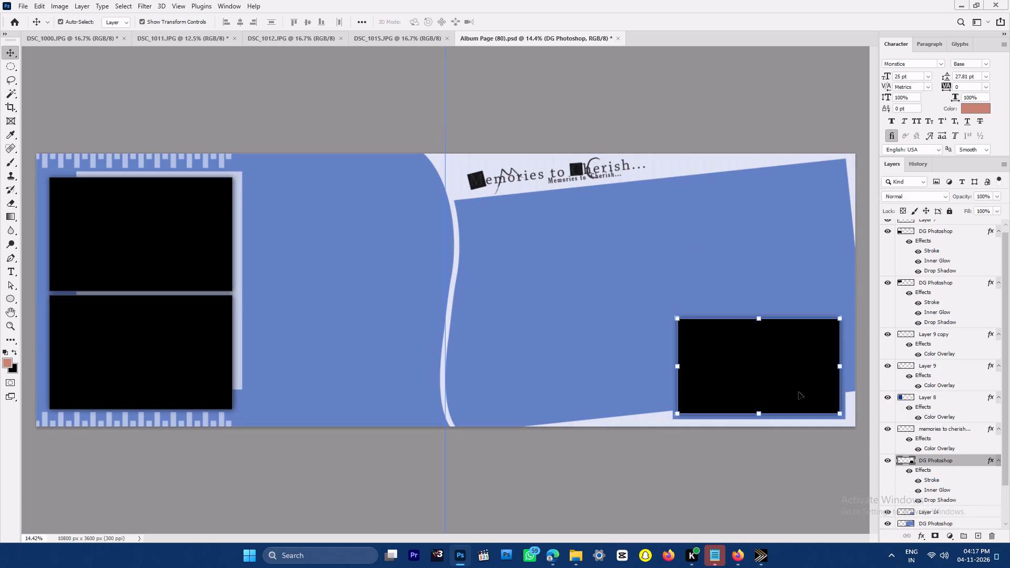
click(766, 447)
click(762, 377)
key(w)
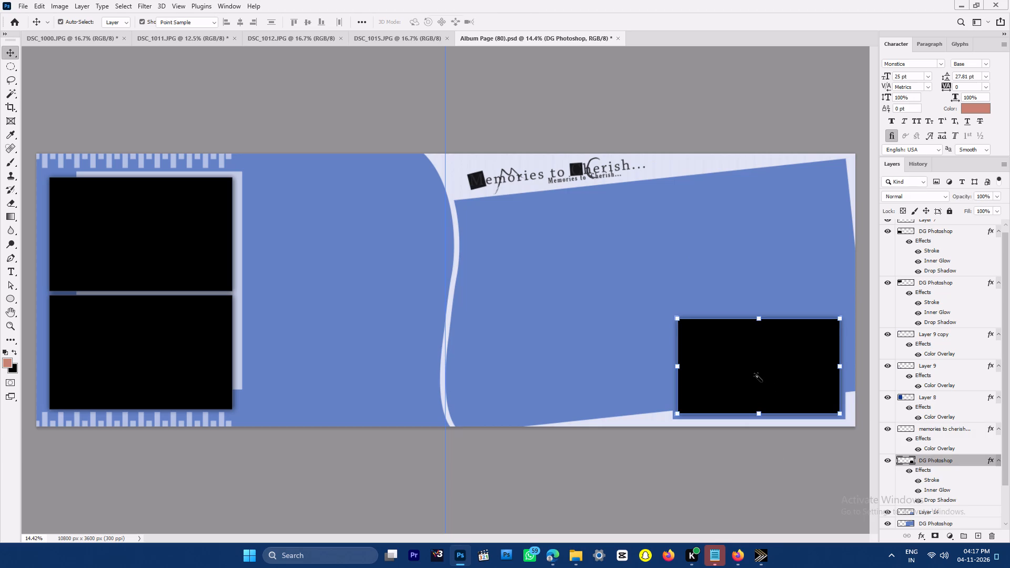
click(757, 376)
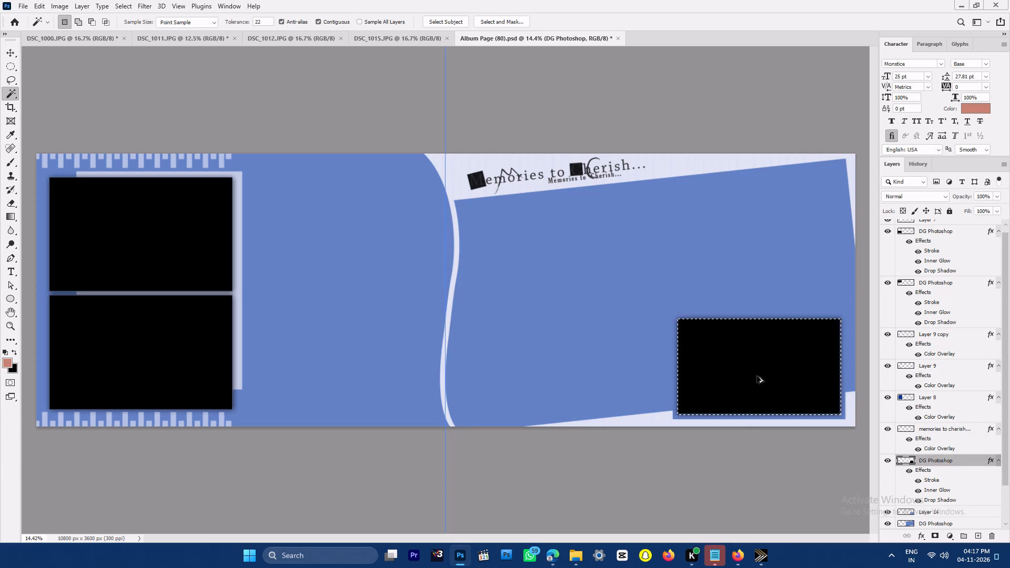
key(ctrl+alt+shift+v)
key(v)
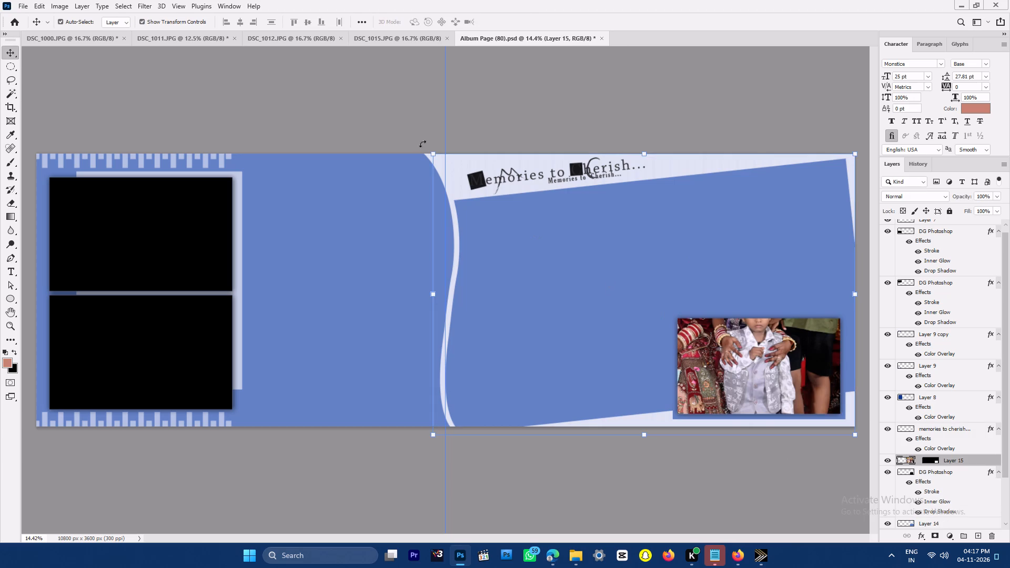
Scale the masked group photo to about 48.5% and position it so the couple and family fill the lower-right frame.
drag(431, 153, 626, 294)
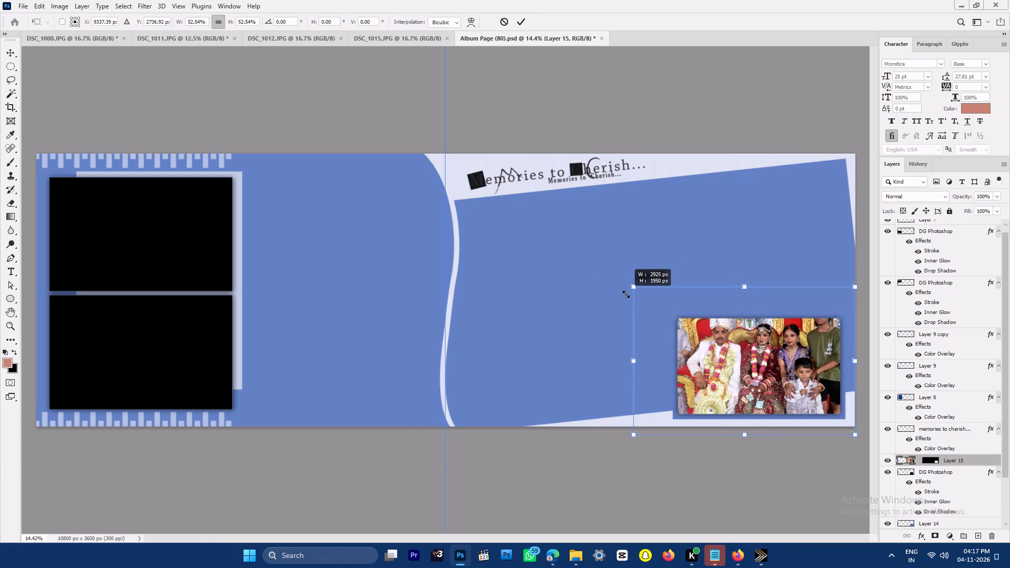
drag(626, 294, 653, 313)
key(ctrl+space)
key(ctrl+space)
key(ctrl+space)
key(ctrl+space)
key(ctrl+space)
key(ctrl+space)
key(ctrl+space)
key(ctrl+space)
key(ctrl+space)
key(ctrl+space)
key(ctrl+space)
key(ctrl+space)
key(ctrl+space)
key(ctrl+space)
ctrl+drag(782, 367, 809, 428)
drag(774, 402, 583, 326)
drag(642, 315, 617, 327)
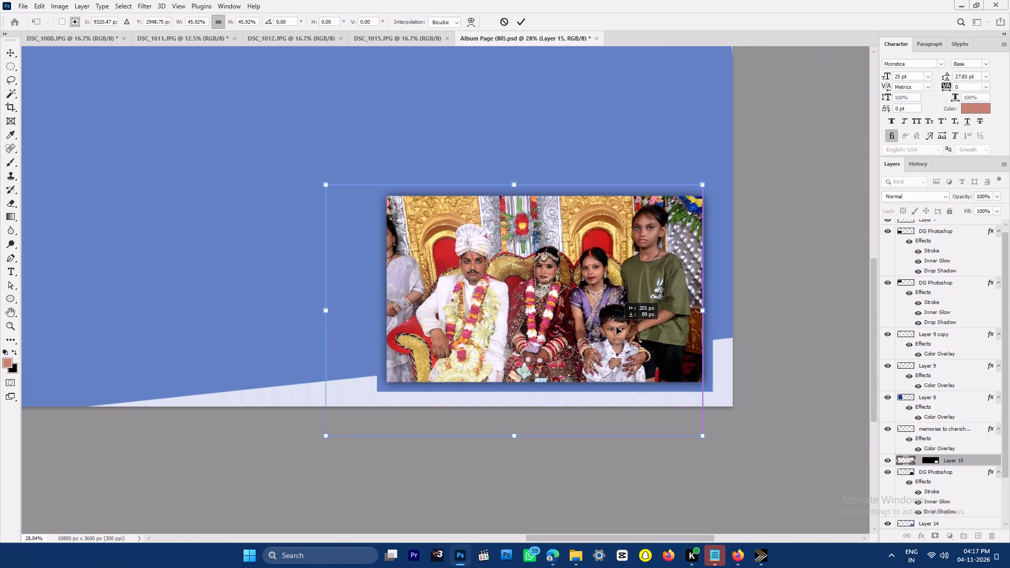
drag(617, 327, 617, 325)
drag(326, 430, 304, 442)
double_click(549, 294)
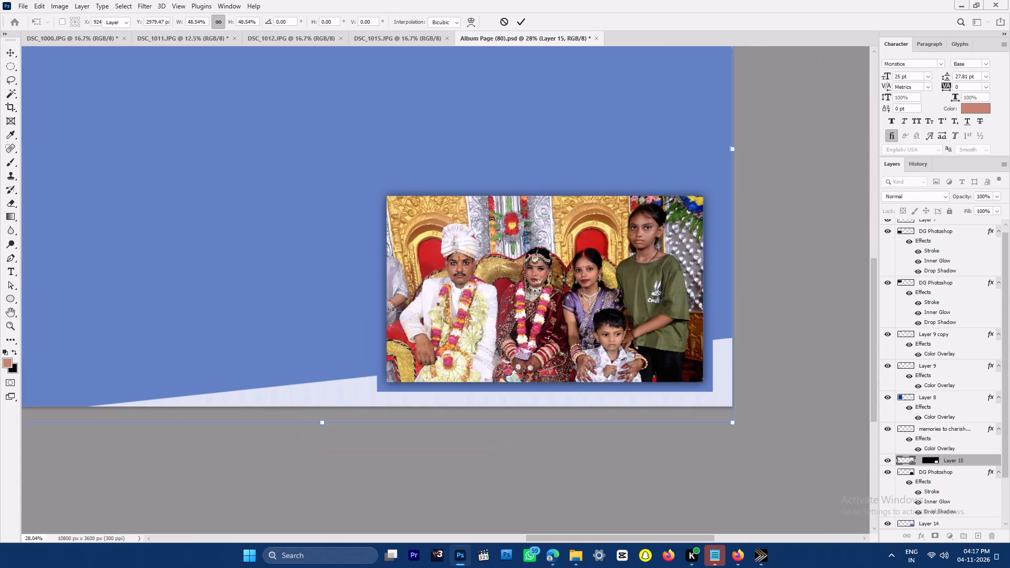
Merge the group photo layer down into its DG Photoshop frame layer.
key(ctrl+e)
click(757, 259)
Set the inner glow of the group photo's frame layer to Normal blend mode at 26% opacity.
click(648, 271)
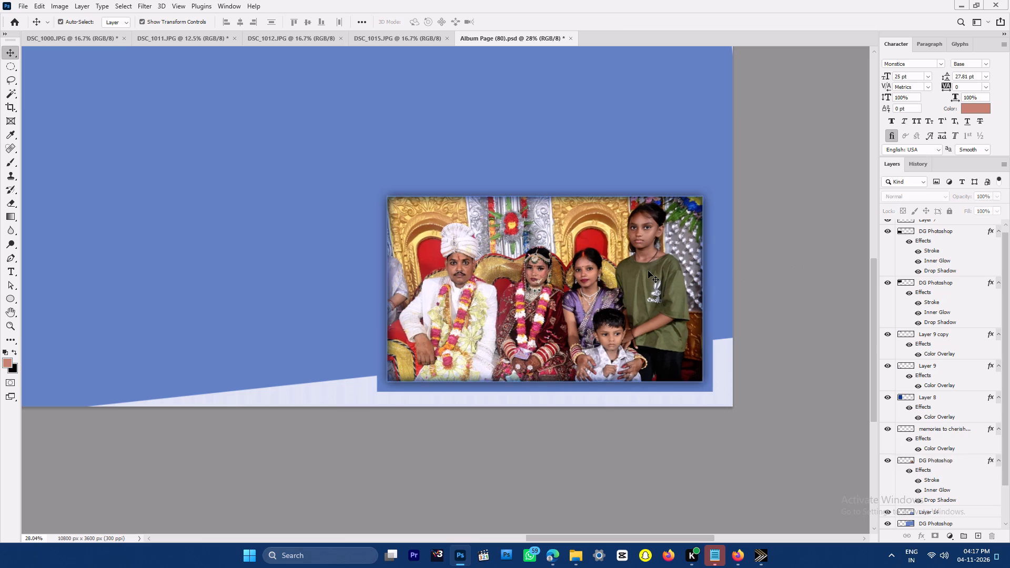
double_click(959, 489)
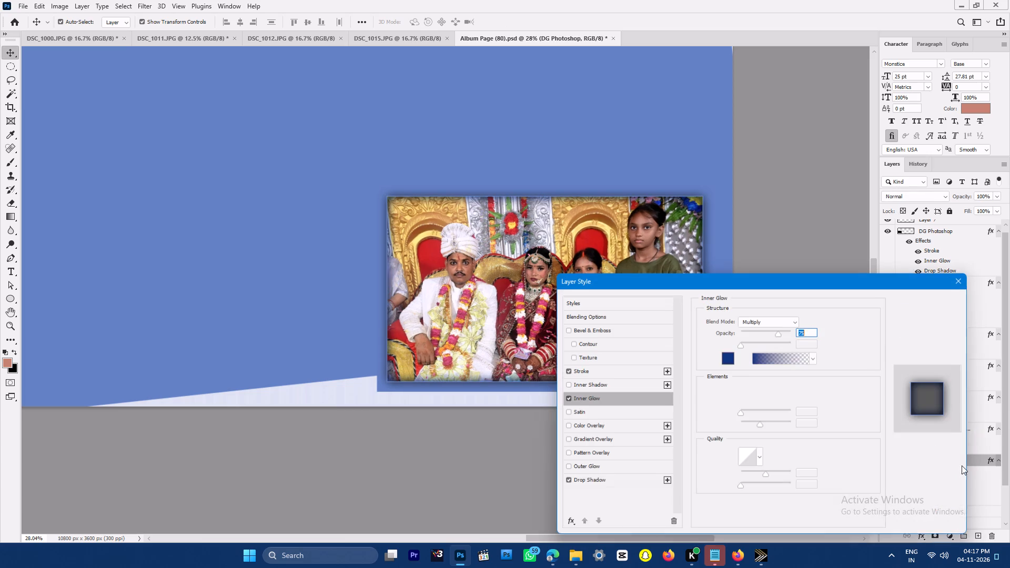
click(766, 332)
click(762, 332)
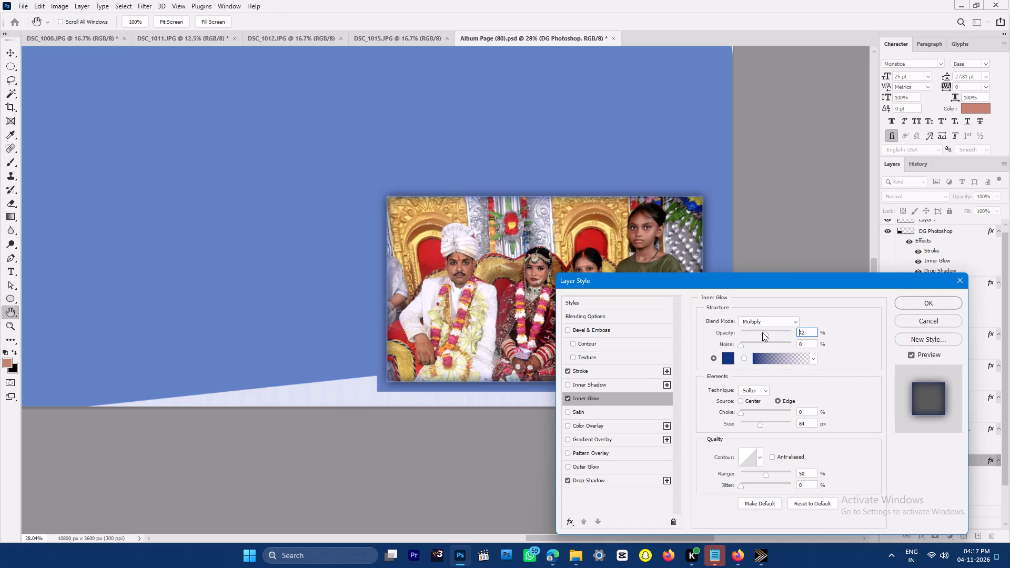
click(757, 333)
click(762, 320)
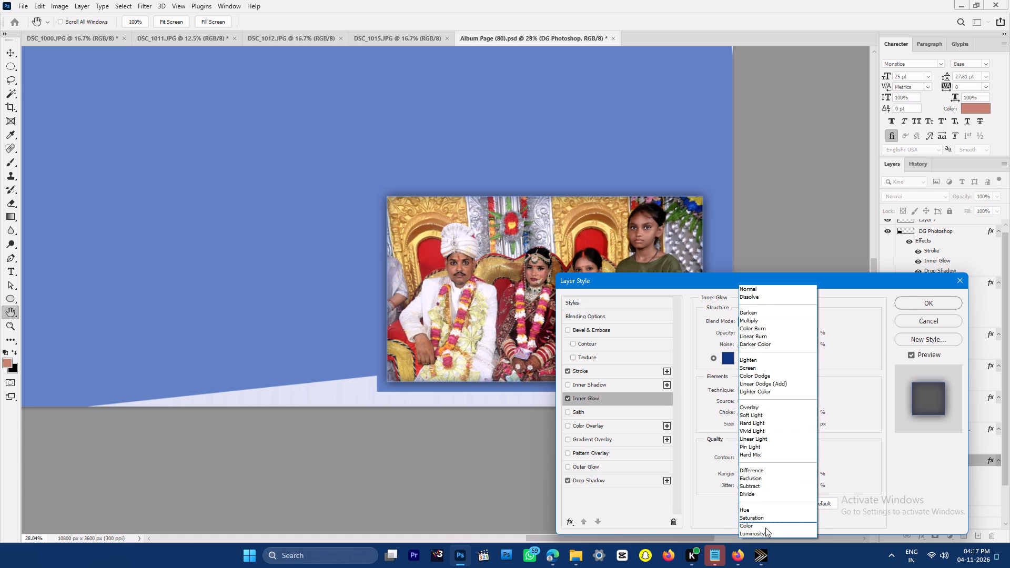
click(763, 532)
click(759, 322)
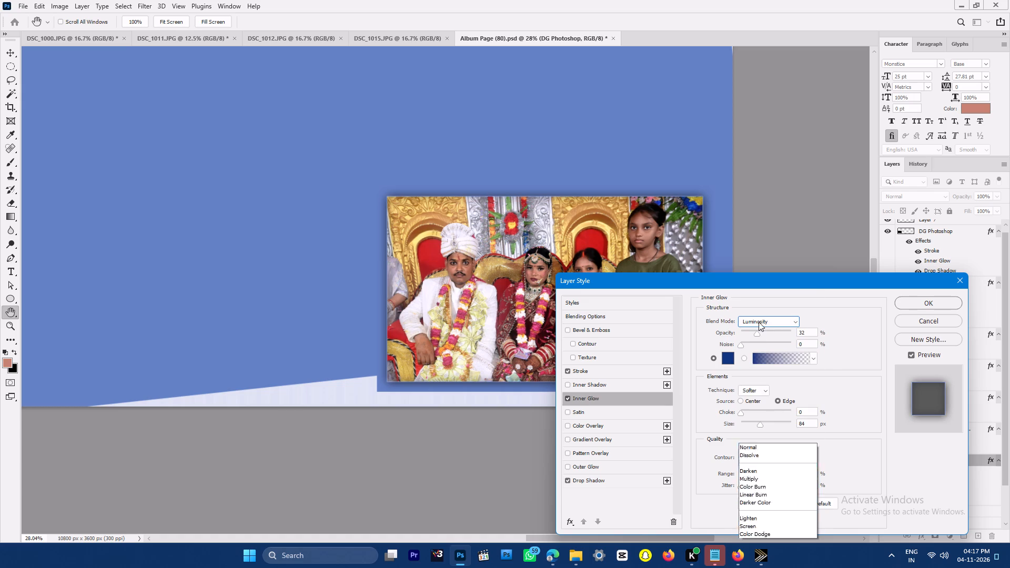
click(753, 288)
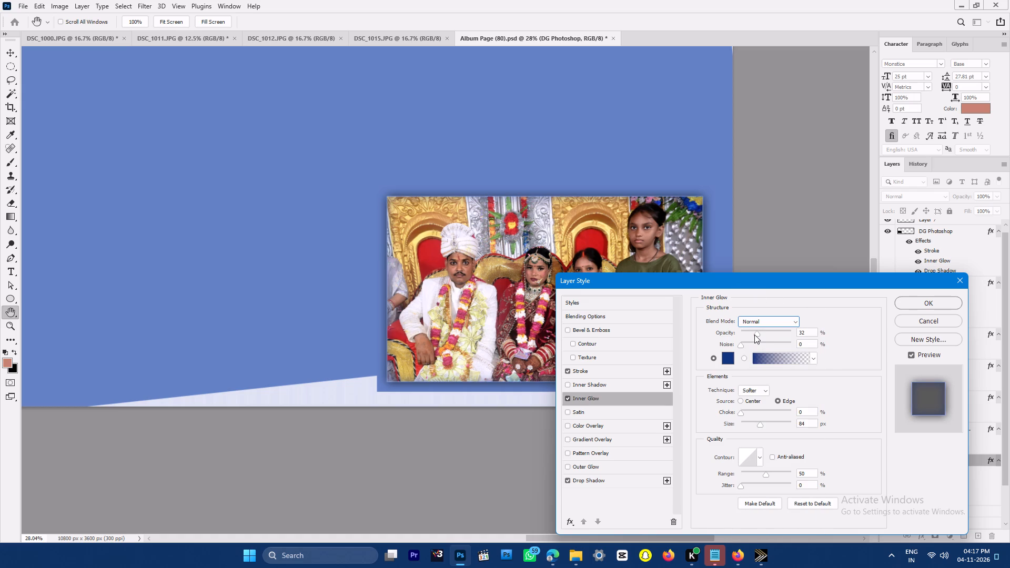
click(754, 334)
click(754, 334)
click(928, 305)
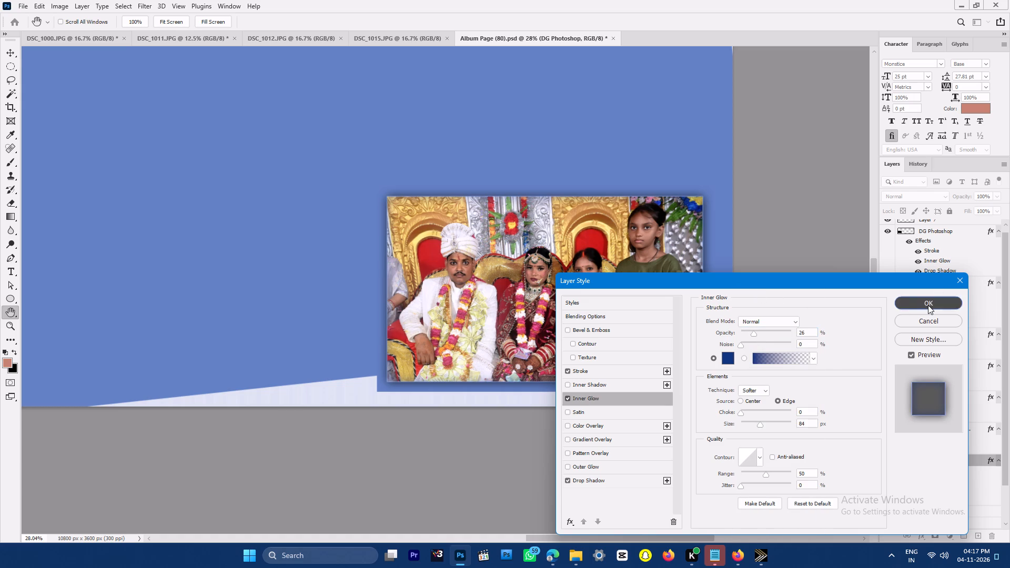
Enlarge the framed group photo from its centre to about 102.7%.
click(794, 224)
click(494, 287)
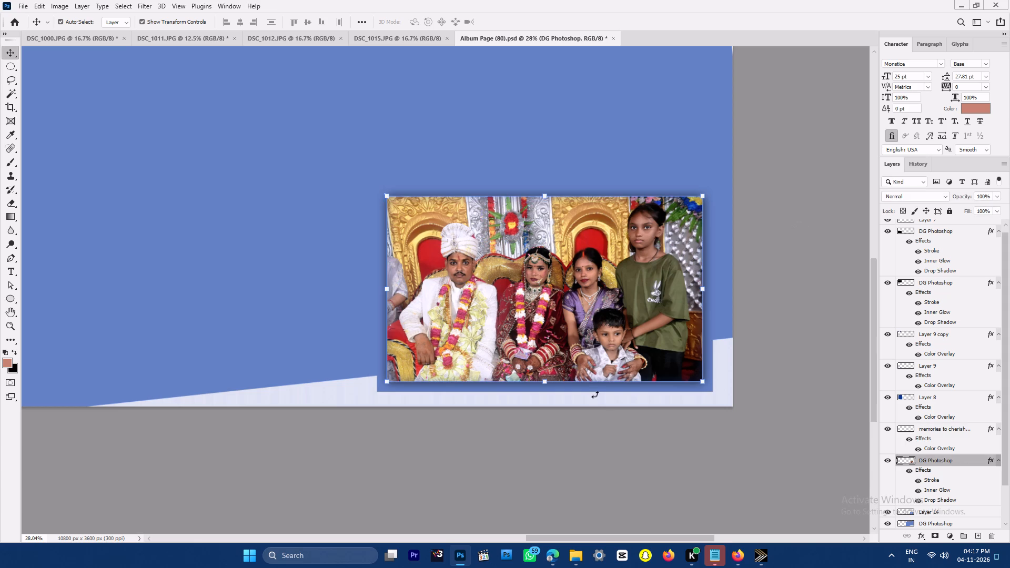
alt+click(704, 289)
key(Return)
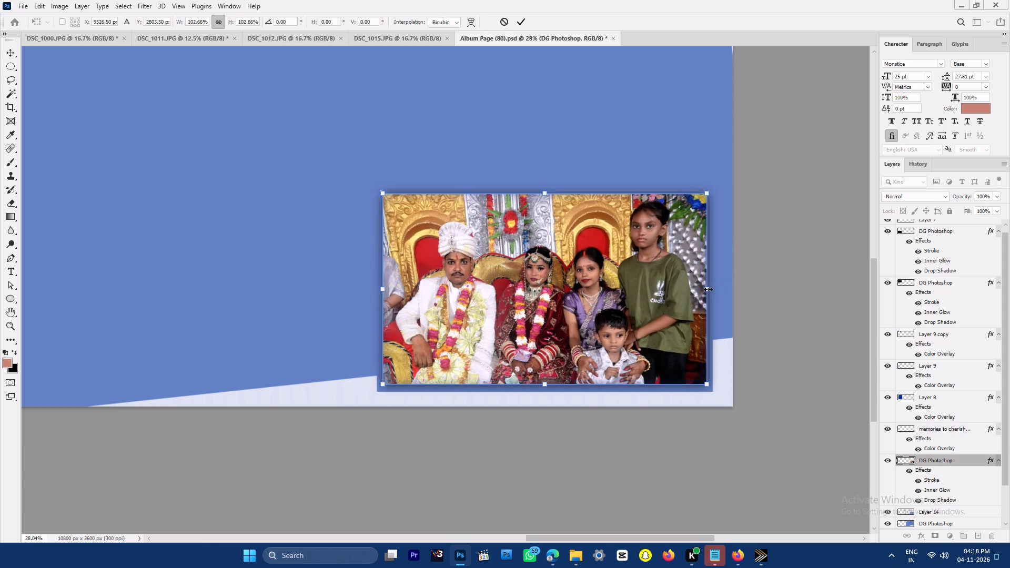
key(Return)
key(Return)
key(ctrl+0)
click(735, 459)
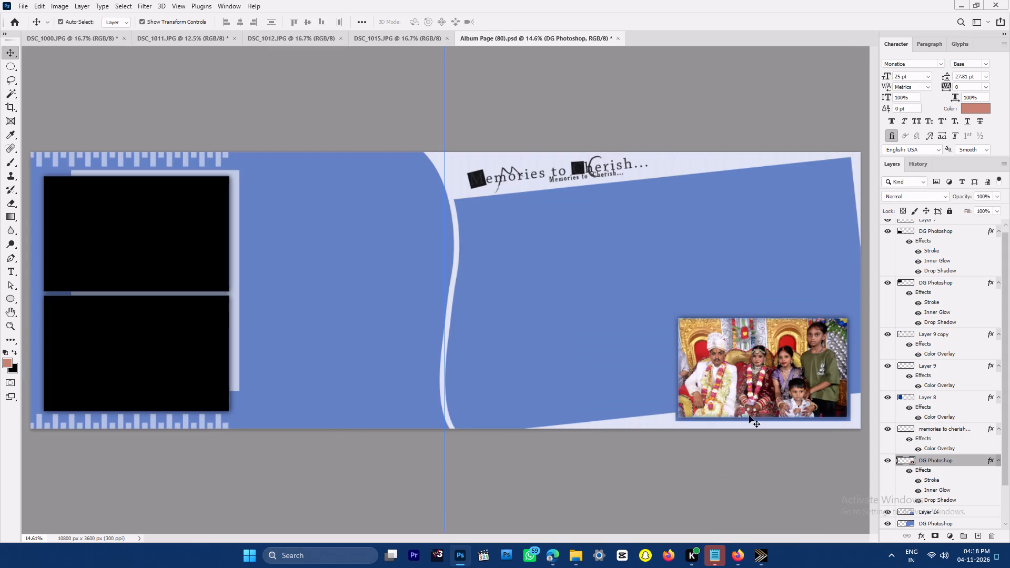
Darken the shadows around the groom with Curves inside a feathered elliptical selection, moving the black point to input 9, and deselect.
click(764, 355)
key(ctrl+space)
key(ctrl+space)
key(ctrl+space)
key(ctrl+space)
key(ctrl+space)
key(ctrl+space)
key(ctrl+space)
key(ctrl+space)
key(ctrl+space)
key(ctrl+space)
key(ctrl+space)
key(ctrl+space)
ctrl+drag(748, 355, 810, 443)
drag(762, 407, 646, 344)
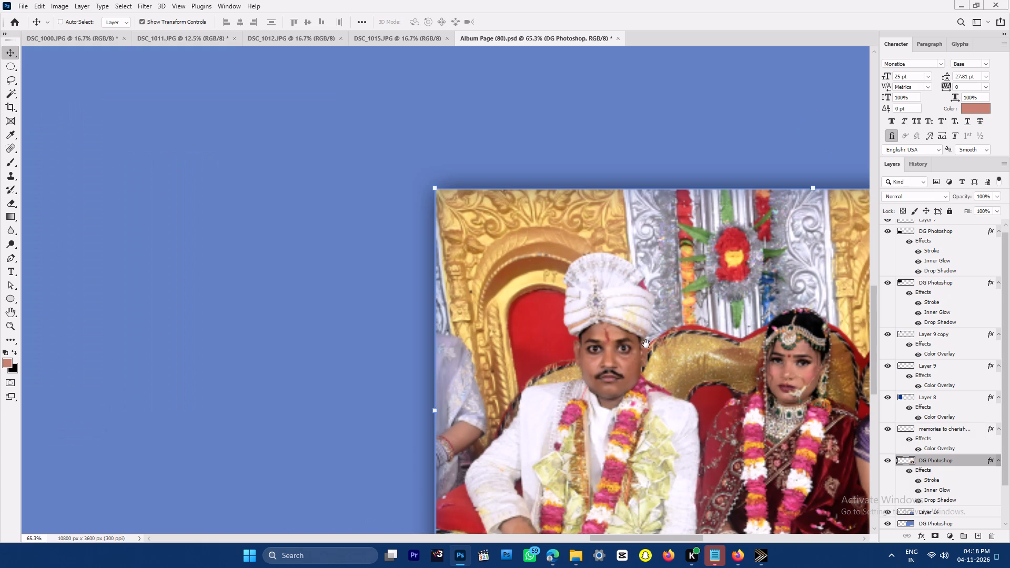
click(654, 368)
key(m)
key(m)
key(m)
key(space)
ctrl+drag(610, 314, 574, 265)
drag(495, 218, 651, 490)
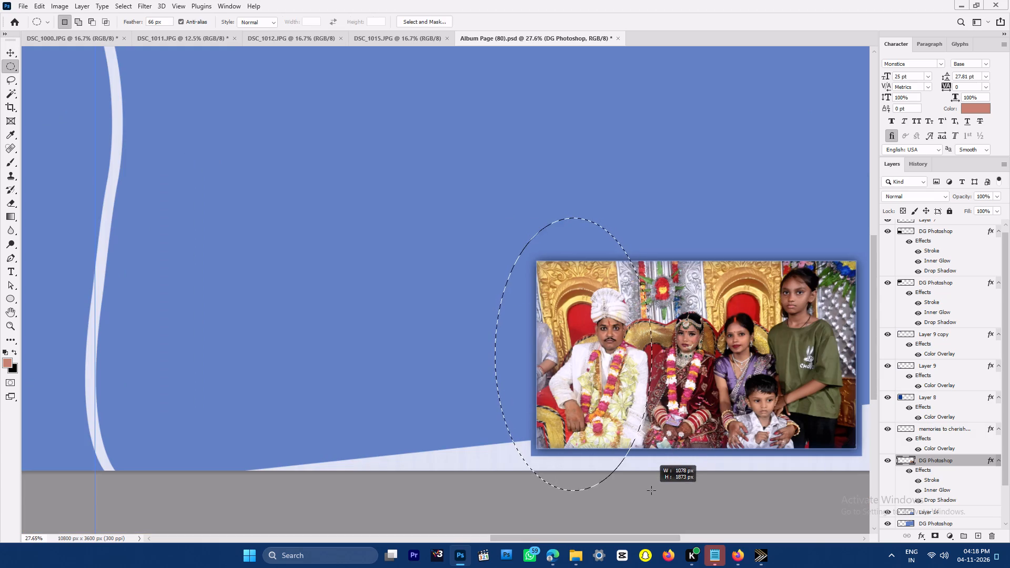
key(ctrl+m)
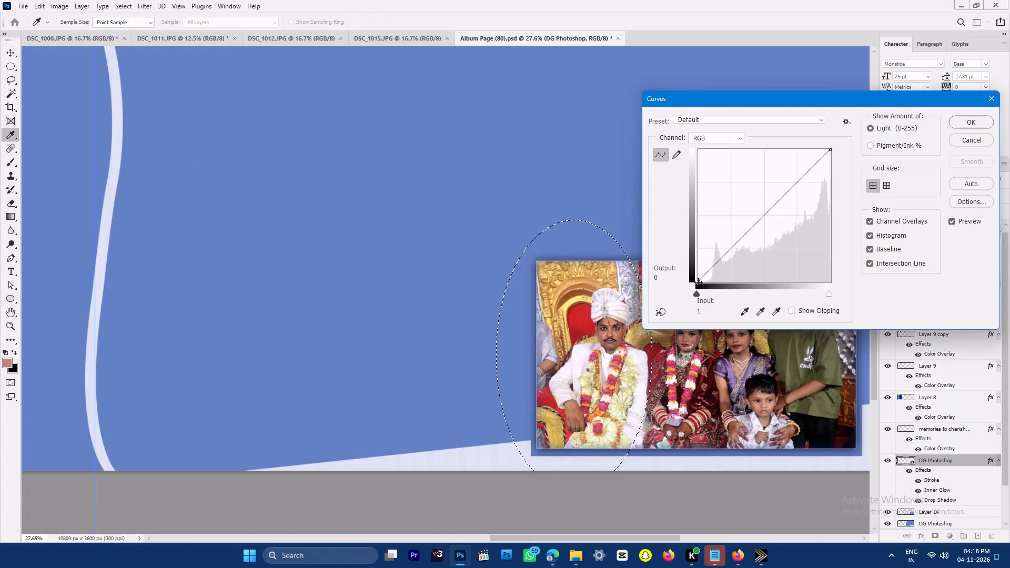
drag(700, 282, 705, 282)
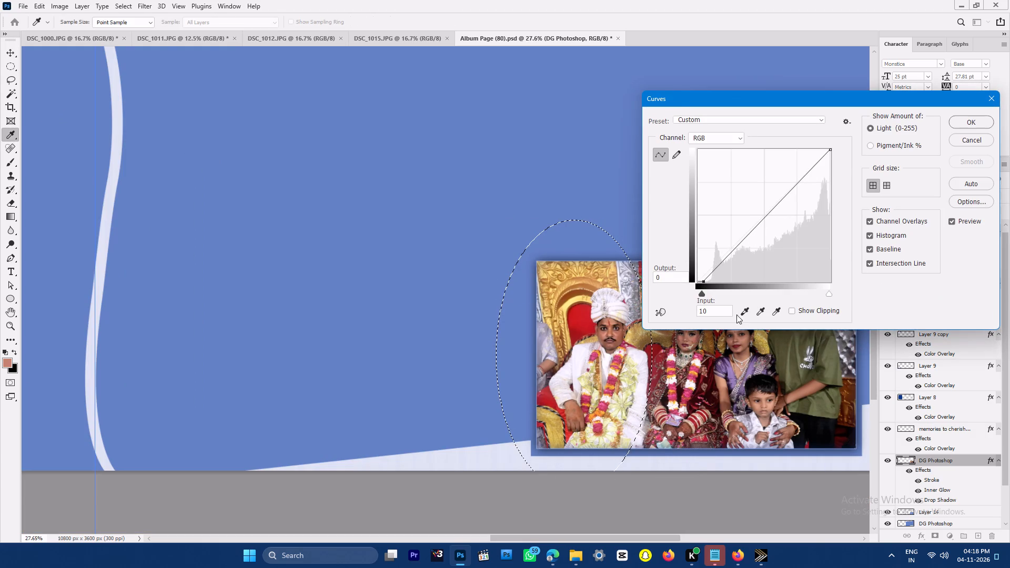
key(Delete)
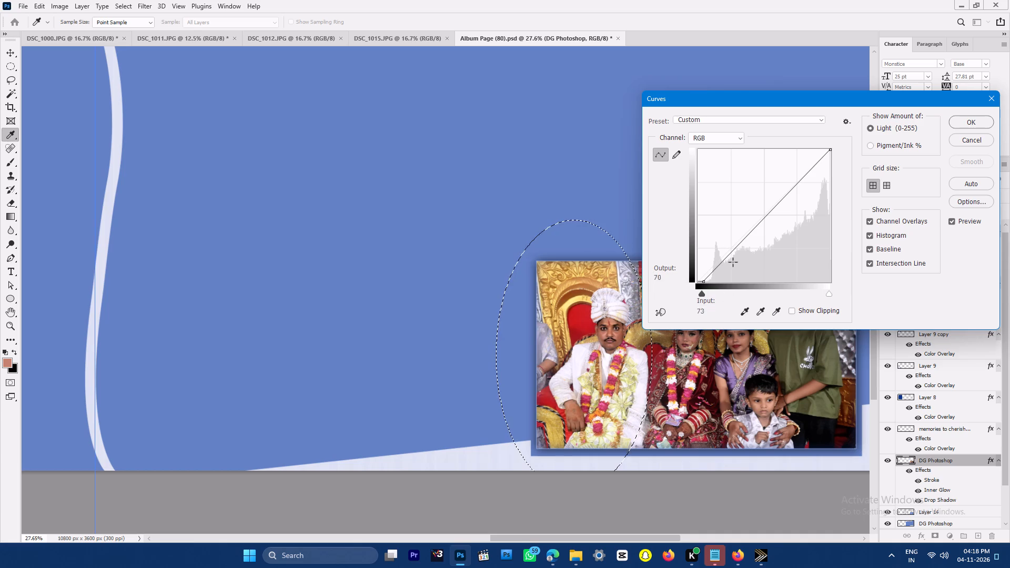
click(702, 282)
key(Delete)
drag(703, 281, 698, 281)
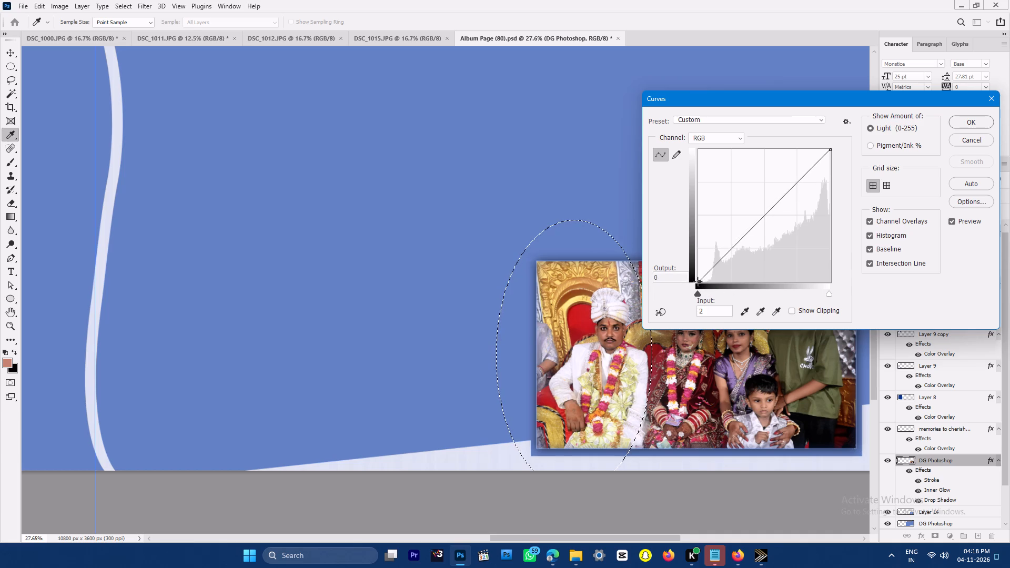
drag(698, 281, 691, 285)
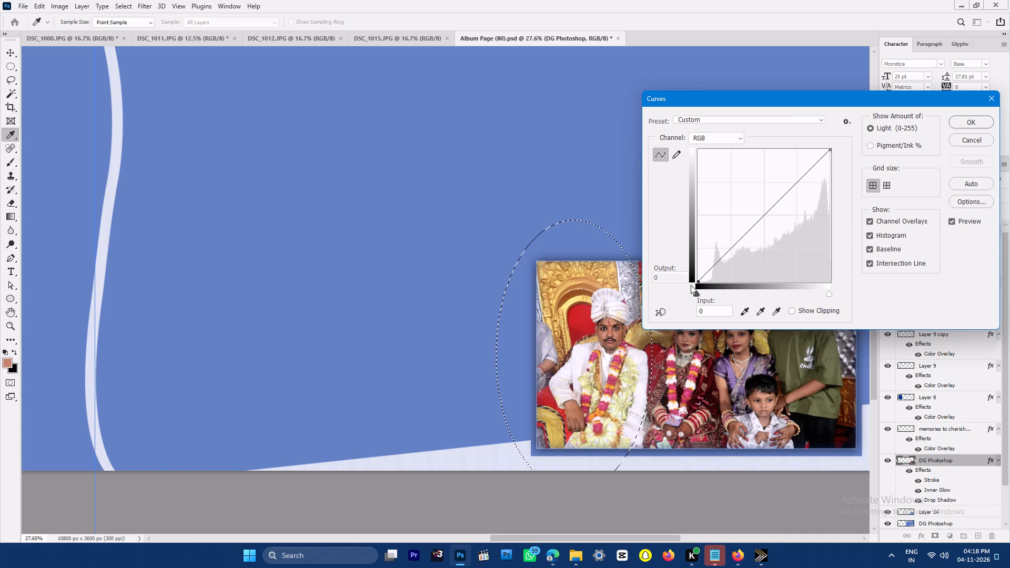
drag(699, 281, 703, 281)
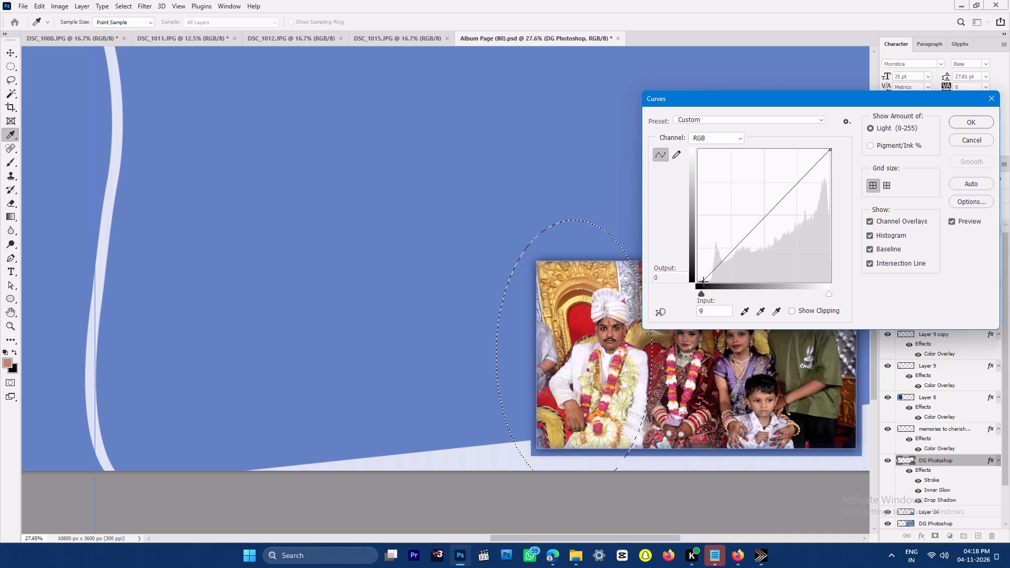
drag(703, 281, 703, 282)
key(Return)
key(ctrl+d)
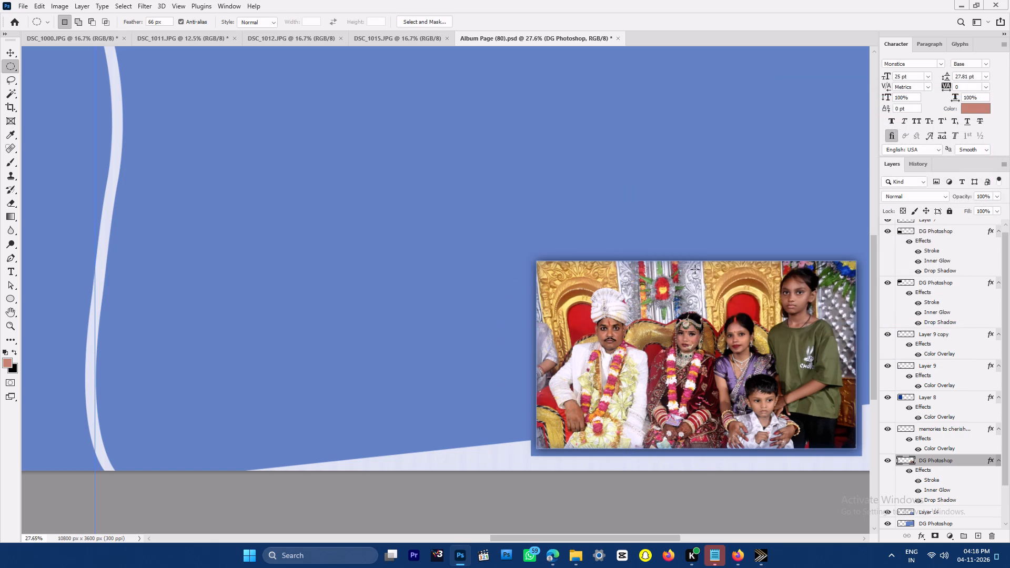
Shift the midtones slightly toward red with Color Balance inside a feathered elliptical selection around the standing girl's face, and deselect.
key(v)
click(649, 280)
key(ctrl+space)
key(ctrl+space)
key(ctrl+space)
key(ctrl+space)
key(ctrl+space)
key(ctrl+space)
key(ctrl+space)
key(ctrl+space)
key(ctrl+space)
ctrl+drag(792, 275, 805, 312)
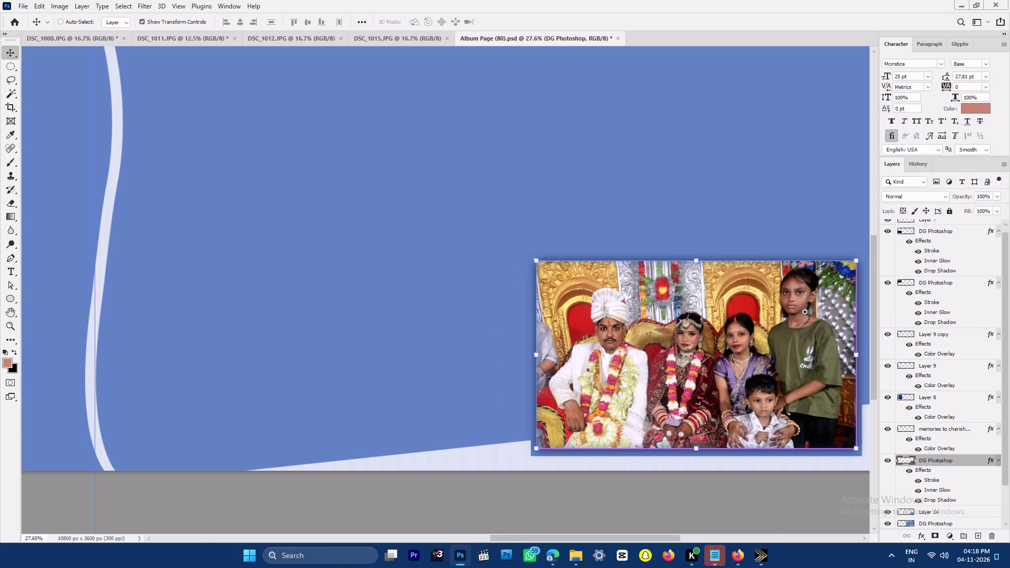
ctrl+drag(805, 312, 819, 350)
drag(805, 345, 696, 337)
click(698, 337)
key(m)
key(m)
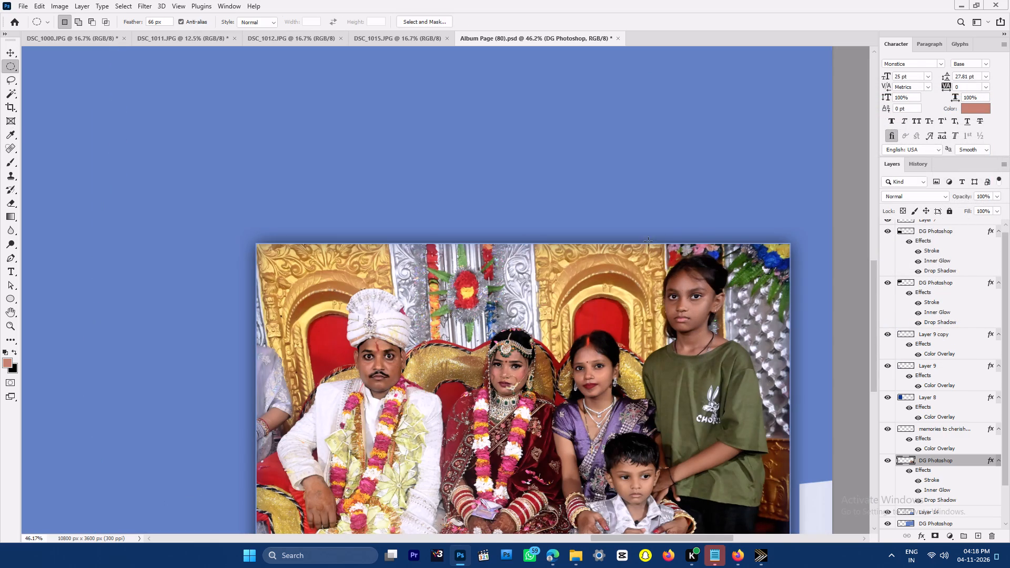
drag(648, 241, 749, 378)
key(ctrl+b)
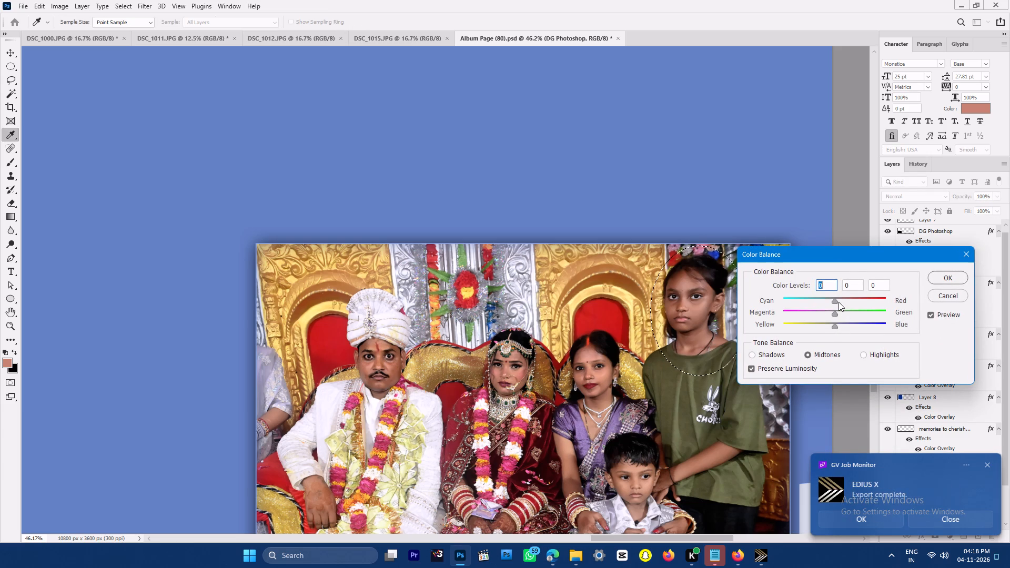
click(838, 301)
key(0)
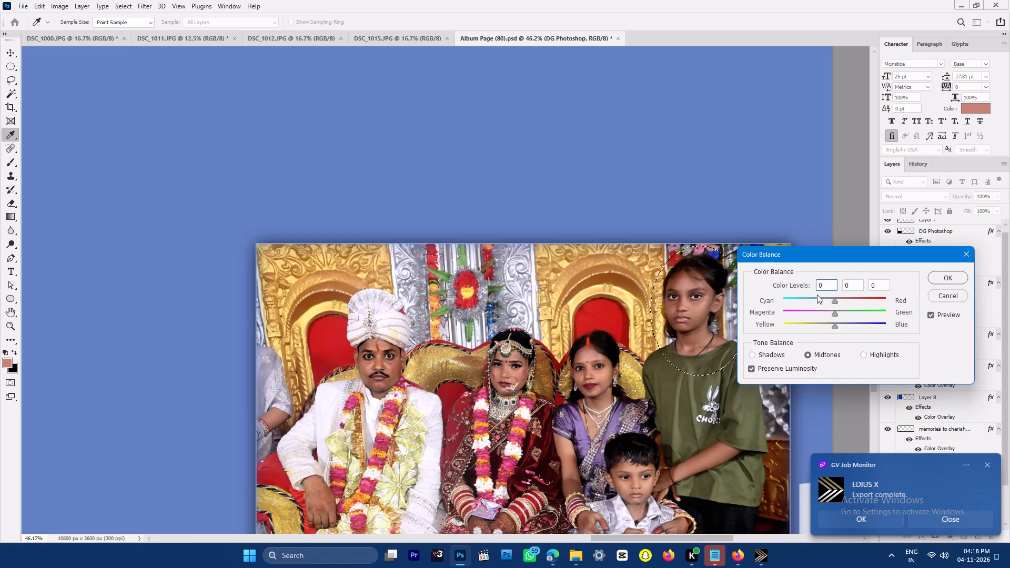
click(838, 299)
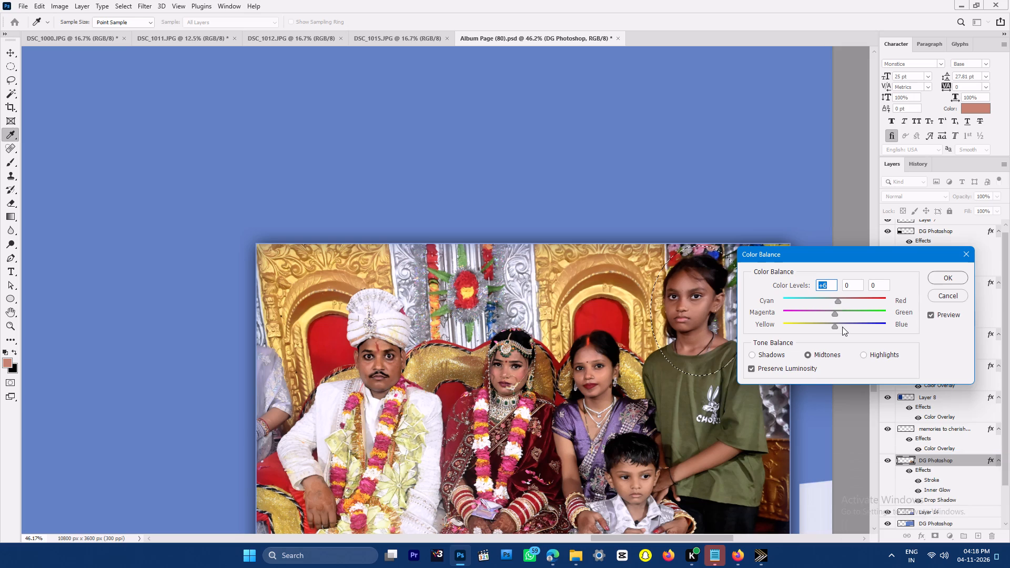
key(Down)
key(Down)
key(Return)
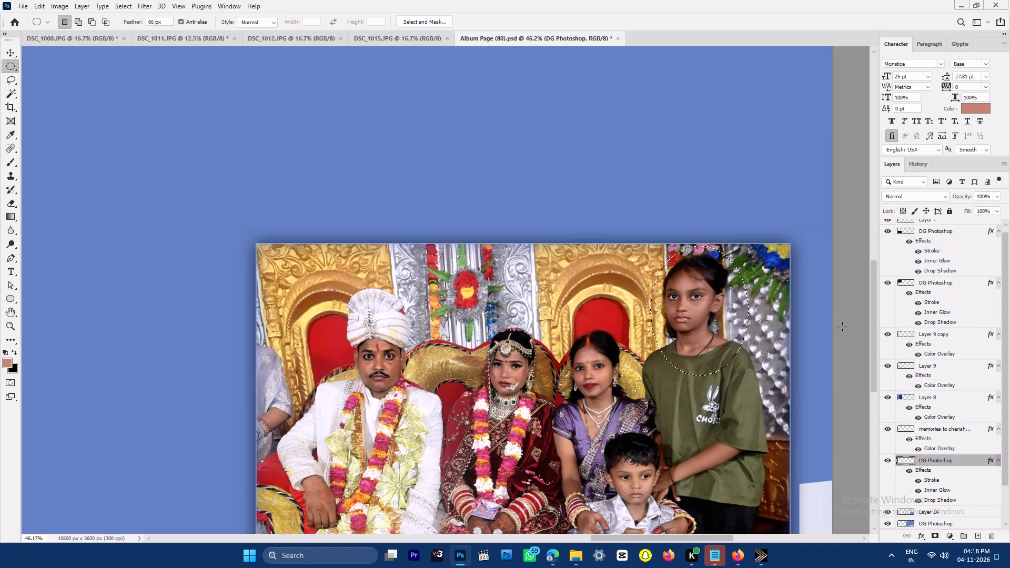
key(ctrl+d)
key(ctrl+0)
key(v)
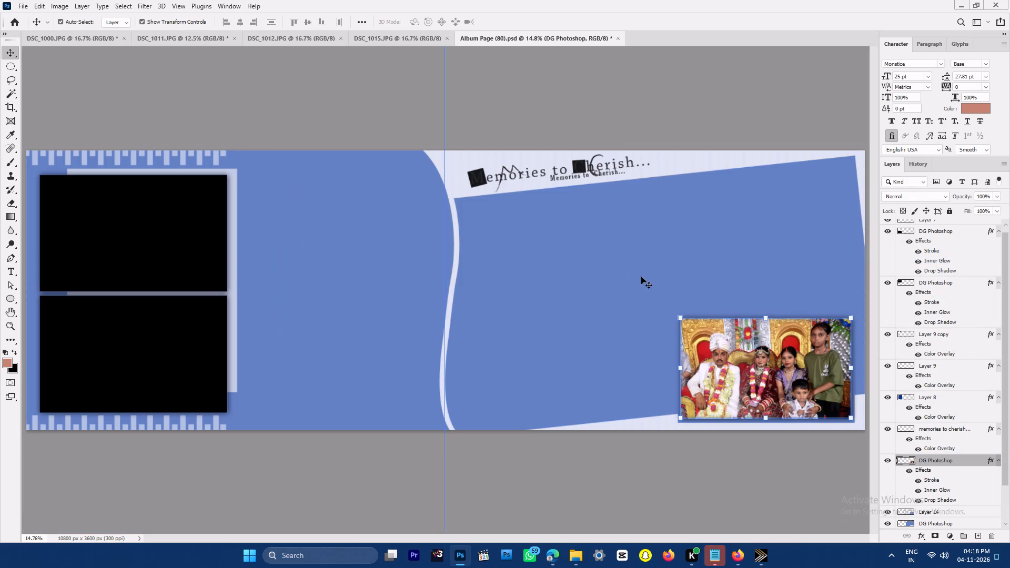
key(v)
Switch to the DSC_1012 photo and apply Auto Contrast to it.
click(389, 35)
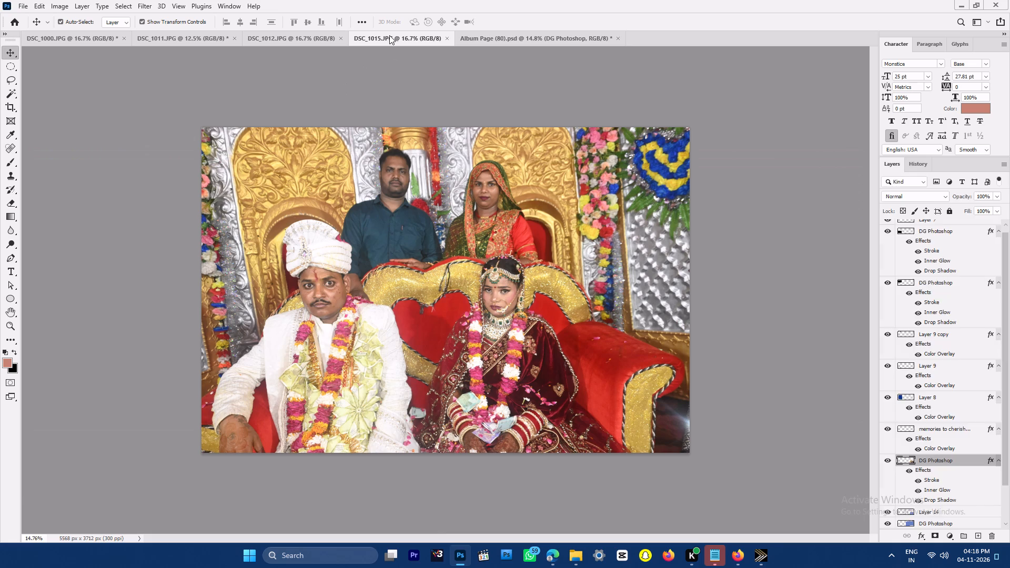
click(569, 276)
click(437, 155)
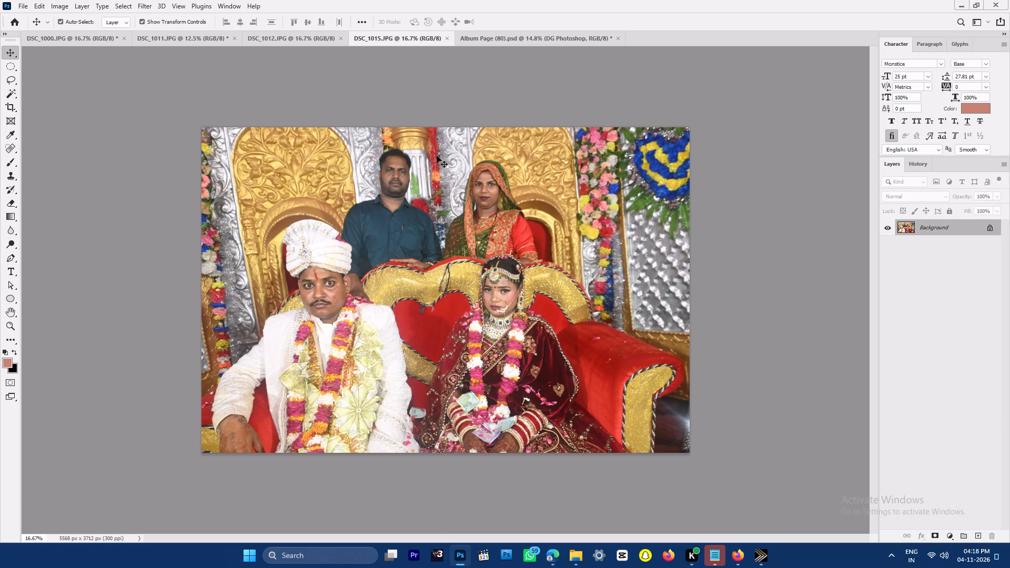
click(303, 43)
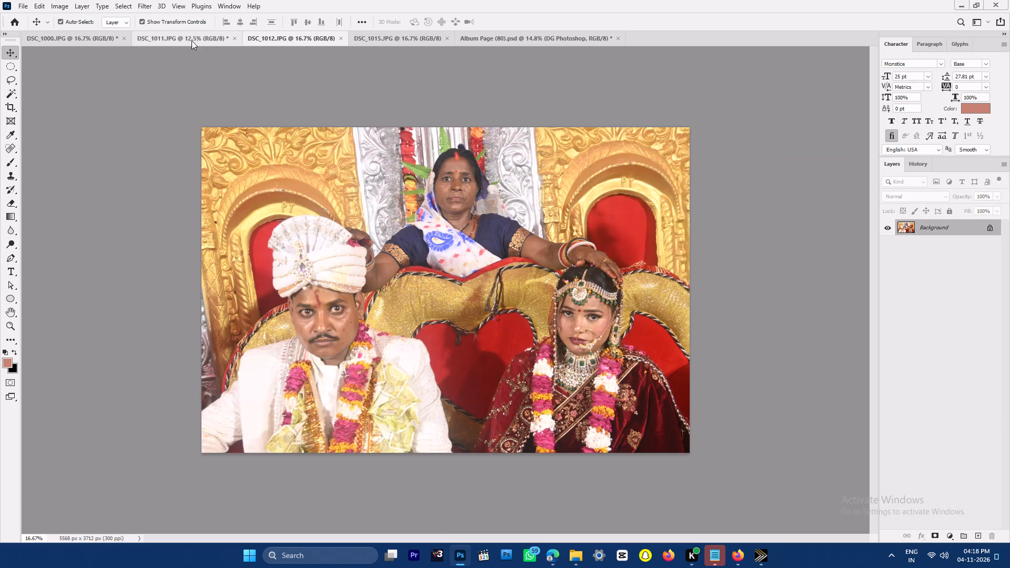
click(191, 40)
click(293, 40)
click(449, 252)
key(ctrl+alt+shift+l)
Apply Selective Color to the photo, reducing cyan in the Reds and setting black in the Blacks to +32%.
key(alt+i)
text(as)
click(825, 313)
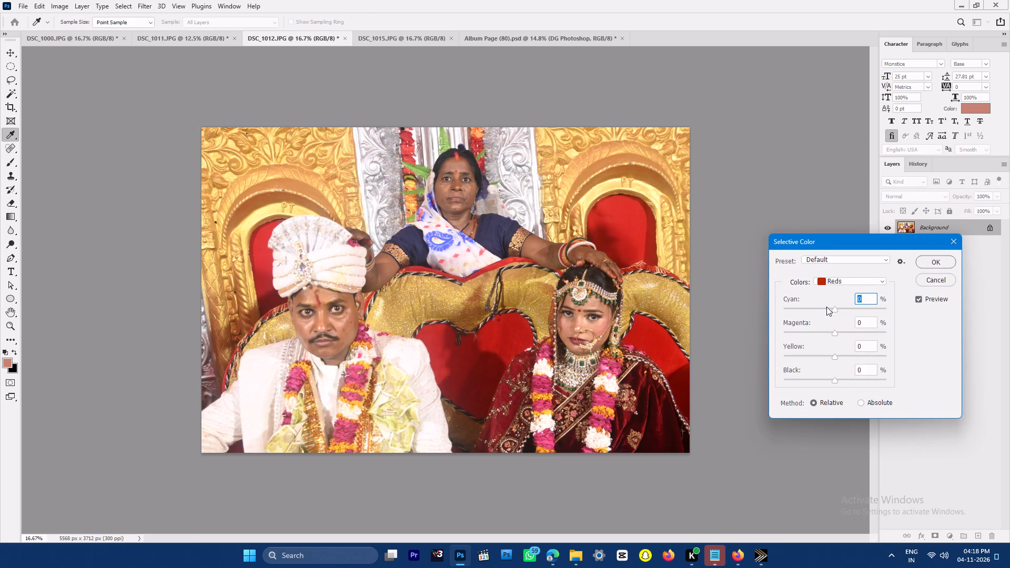
drag(826, 307, 819, 309)
key(Up)
key(Up)
key(Up)
key(Up)
click(842, 282)
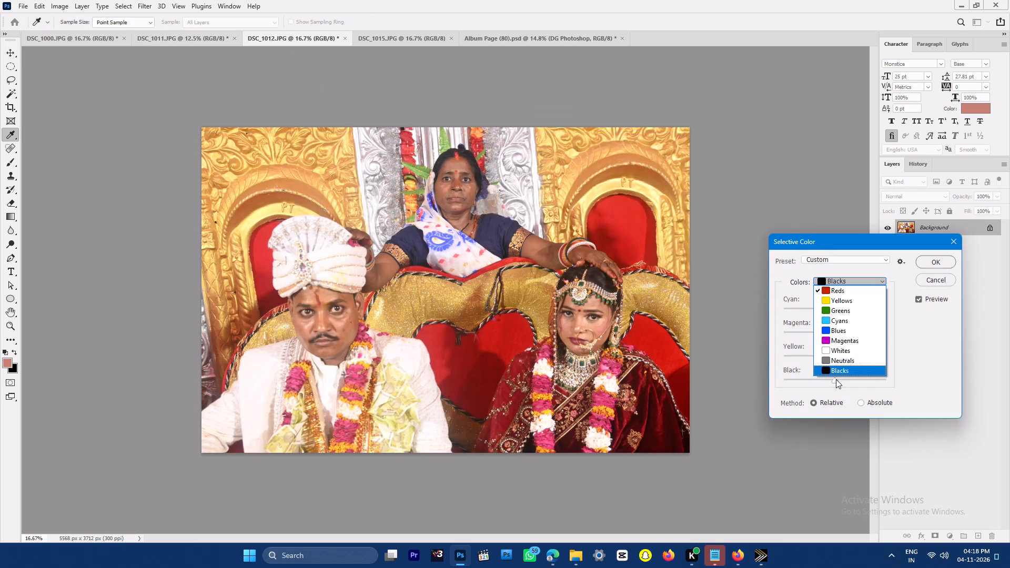
click(839, 369)
drag(843, 380, 851, 379)
click(851, 379)
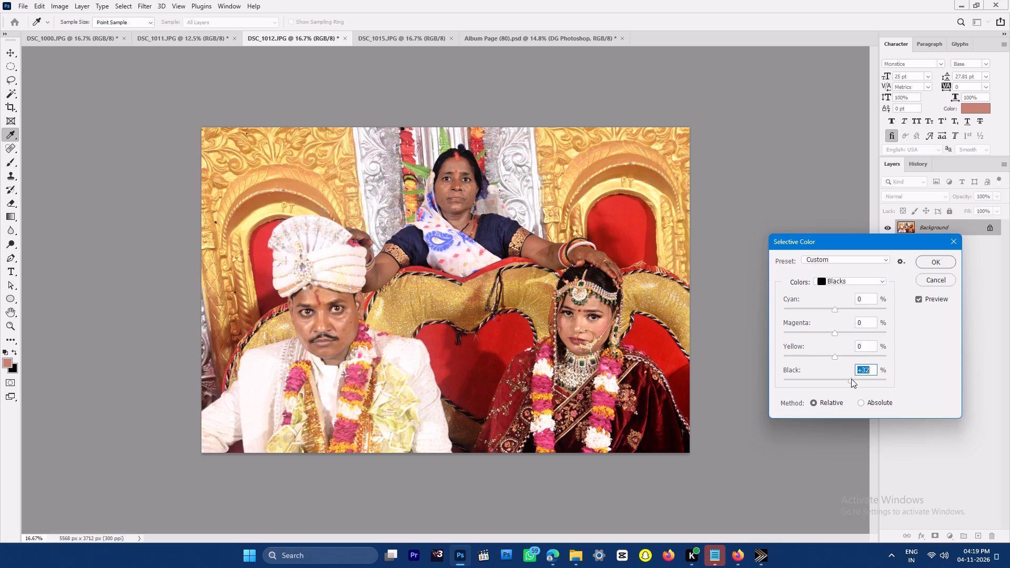
key(Return)
Retouch the bride's face with a small Brush in a skin colour sampled from it.
key(ctrl+space)
ctrl+drag(591, 315, 635, 406)
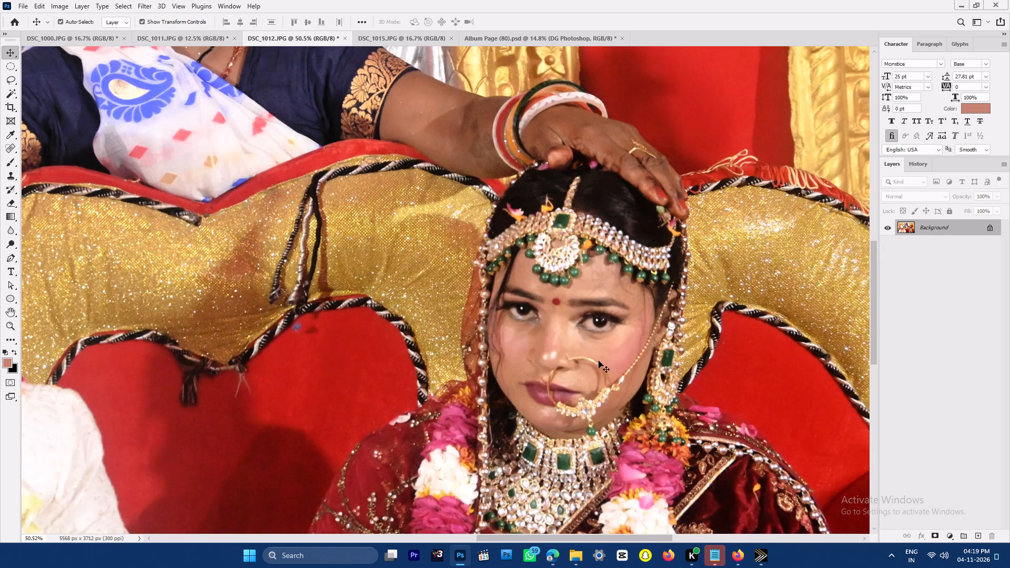
key(b)
key(b)
key(b)
text([[)
alt+click(553, 343)
drag(553, 349, 562, 354)
Paint over the shiny patches on both of the groom's cheeks with the Brush in sampled skin tones.
key(ctrl+space)
ctrl+drag(624, 358, 599, 331)
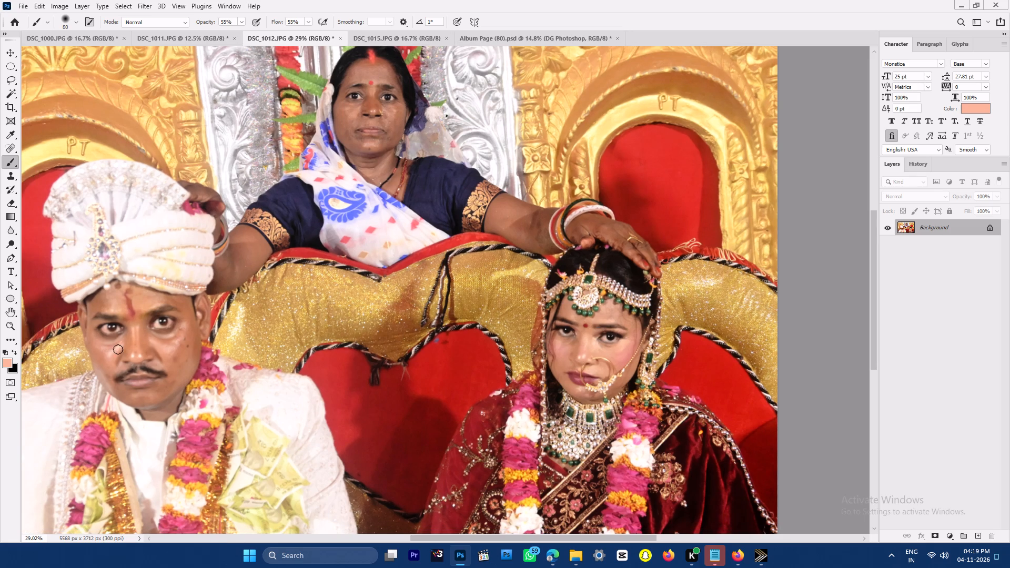
alt+click(110, 362)
drag(110, 359, 103, 346)
alt+click(181, 350)
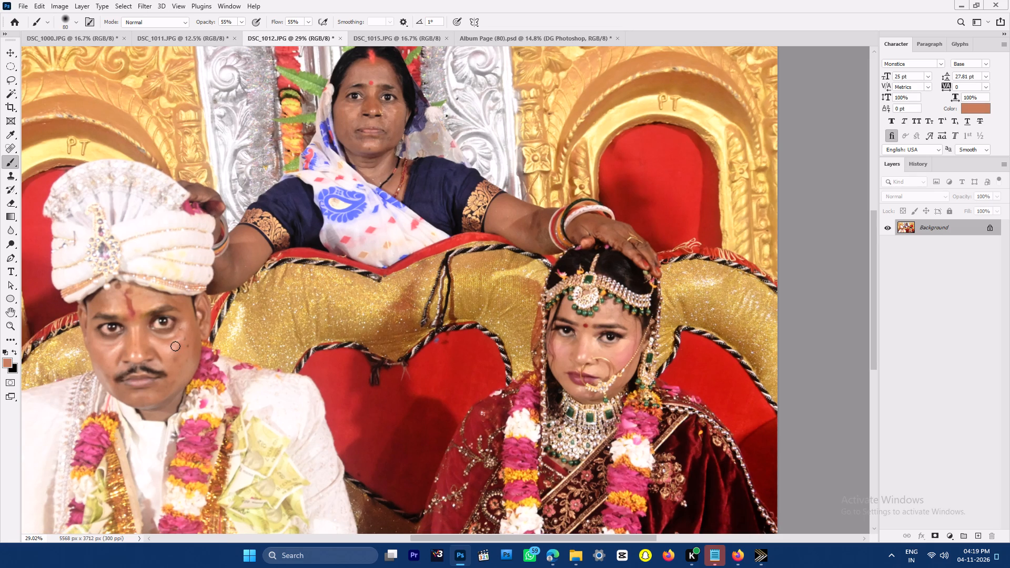
text(]]])
alt+click(187, 334)
drag(182, 338, 160, 341)
Paint over the uneven patches on both sides of the standing woman's face with the Brush in sampled skin tones.
key(space)
ctrl+drag(375, 77, 391, 131)
alt+click(398, 123)
drag(398, 123, 408, 138)
key(space)
key(space)
key(space)
key(space)
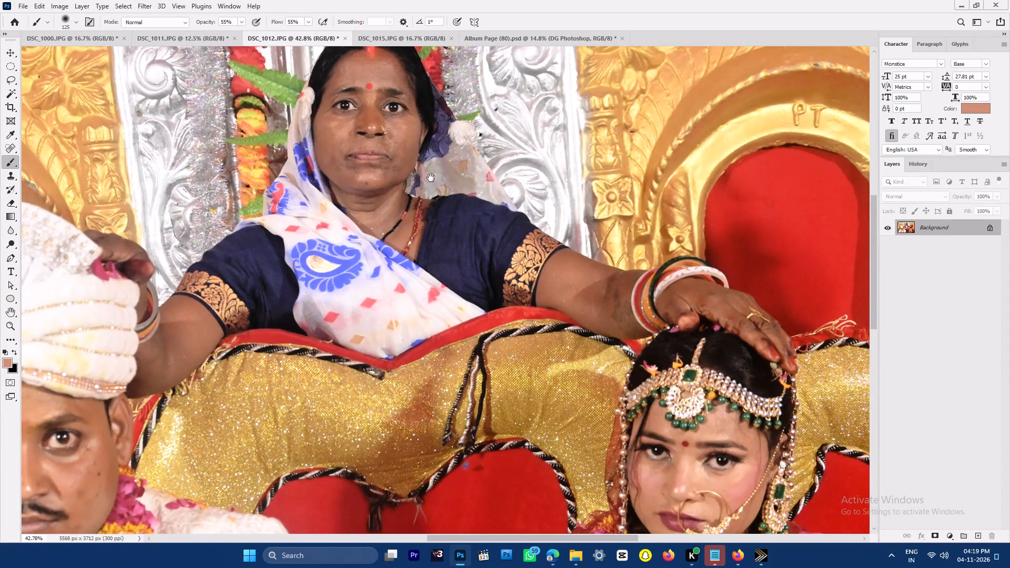
drag(411, 186, 409, 224)
click(410, 230)
alt+click(331, 189)
drag(331, 183, 333, 198)
key(space)
key(space)
key(space)
key(space)
drag(380, 262, 333, 198)
click(315, 182)
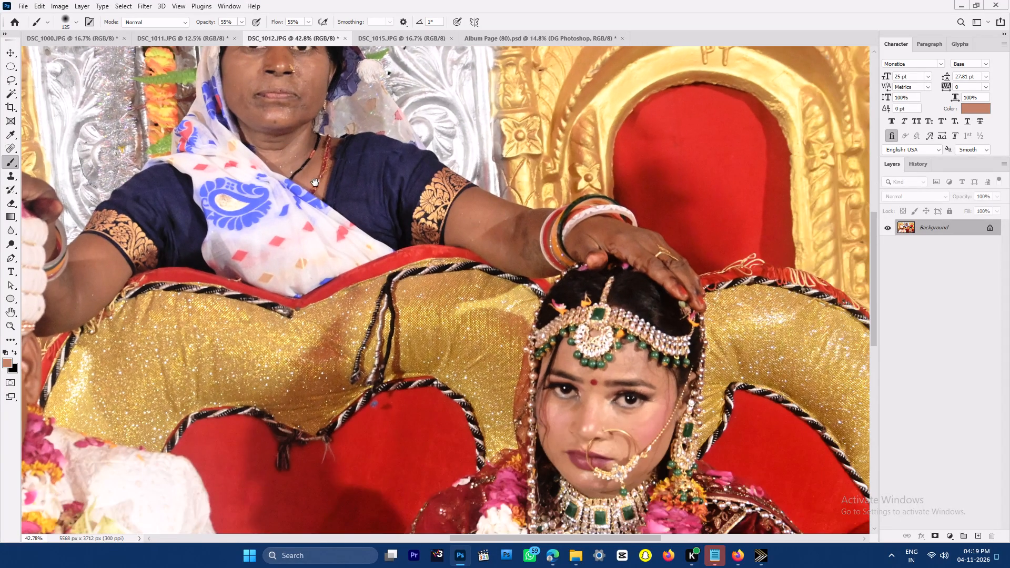
Darken the groom's and bride's faces slightly with a Curves point at input 193 inside 66 px feathered elliptical selections around both.
key(ctrl+space)
ctrl+drag(469, 248, 425, 207)
ctrl+click(417, 202)
key(m)
key(m)
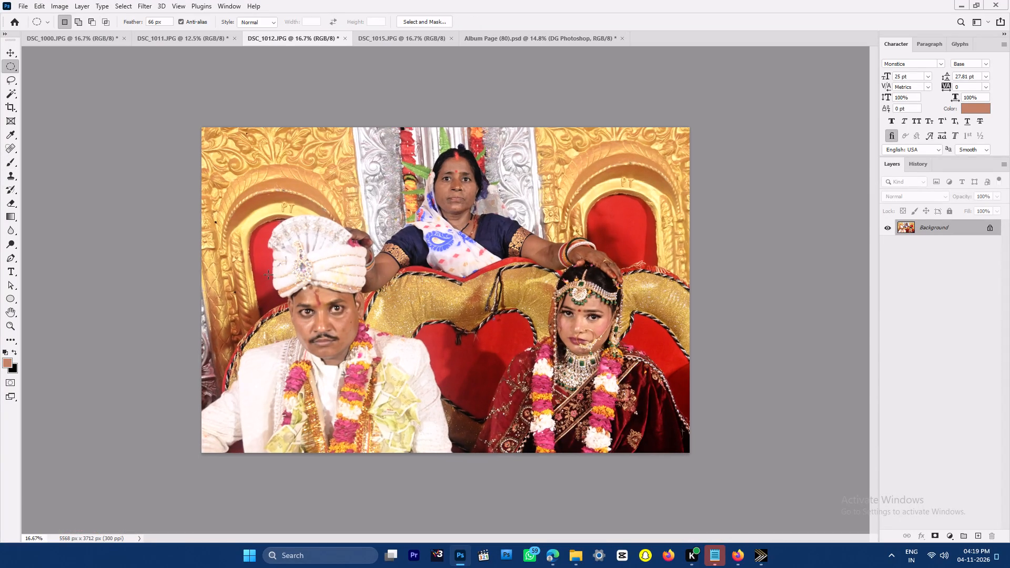
drag(268, 257, 387, 383)
shift+drag(527, 255, 641, 394)
key(ctrl+alt+m)
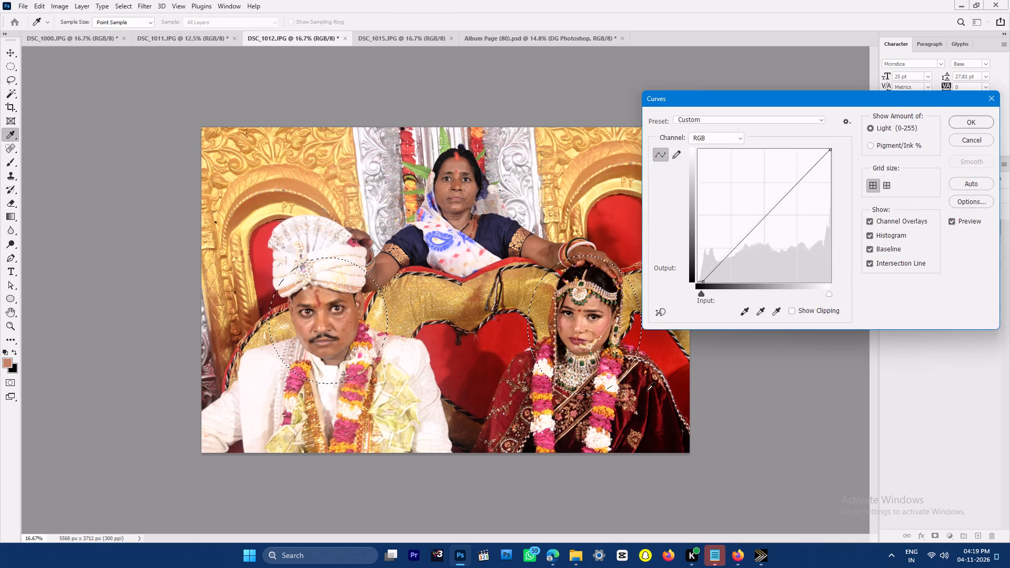
click(798, 188)
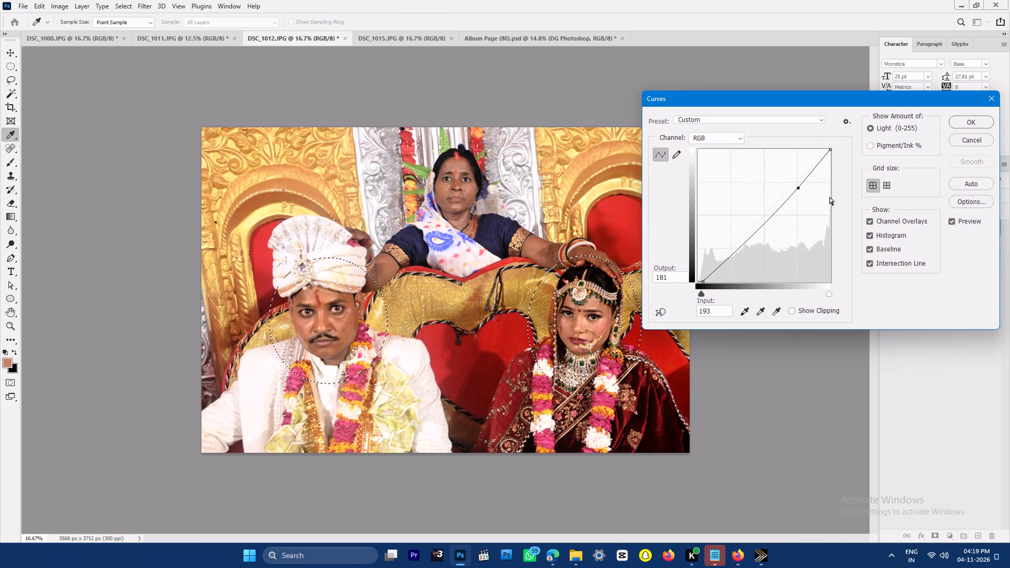
key(Up)
key(Up)
key(ctrl+d)
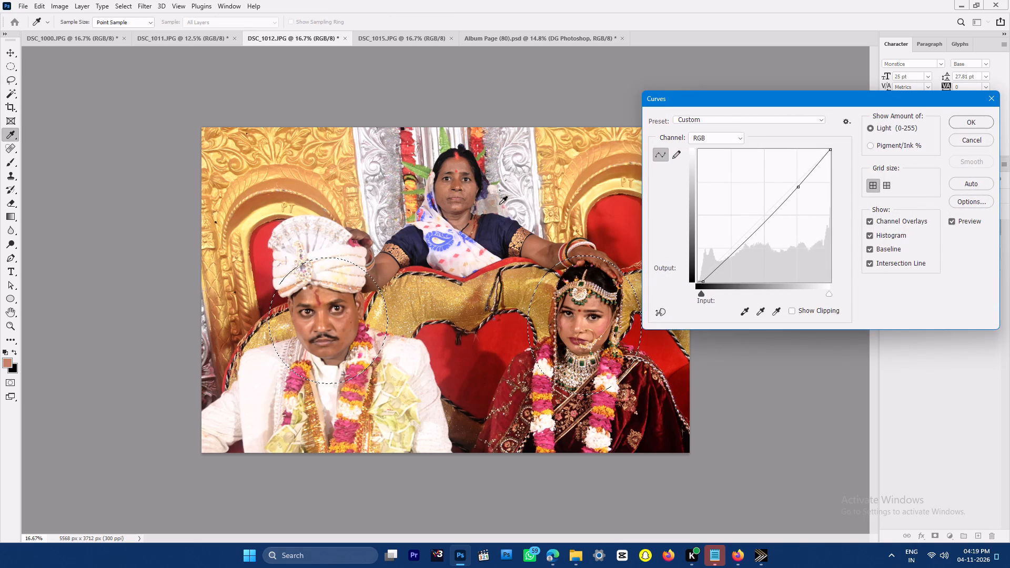
key(Return)
Set black in the Whites to +26% with Selective Color inside the groom and bride selections, and deselect.
key(space)
ctrl+drag(276, 294, 291, 324)
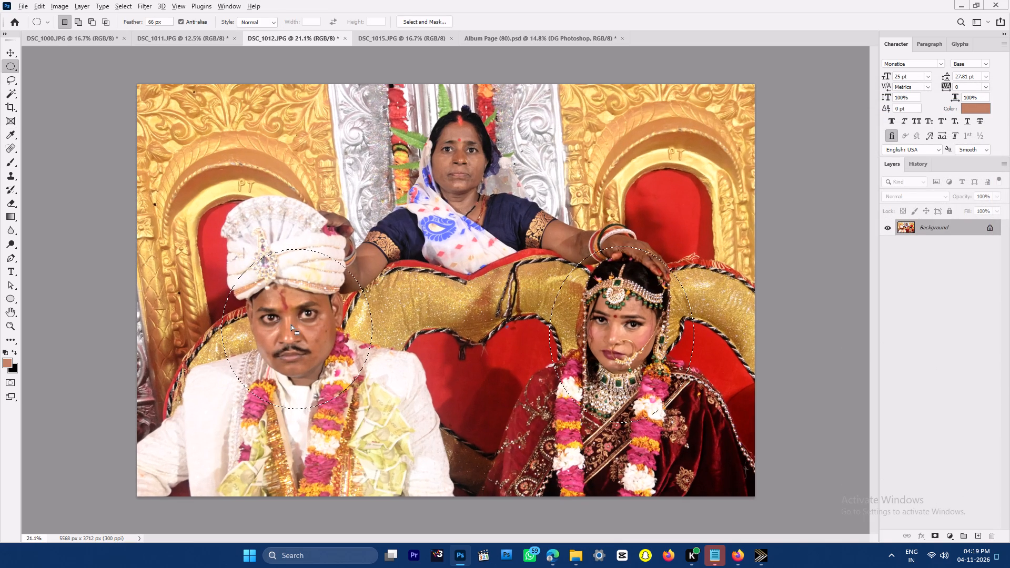
key(alt+i)
text(as)
click(851, 284)
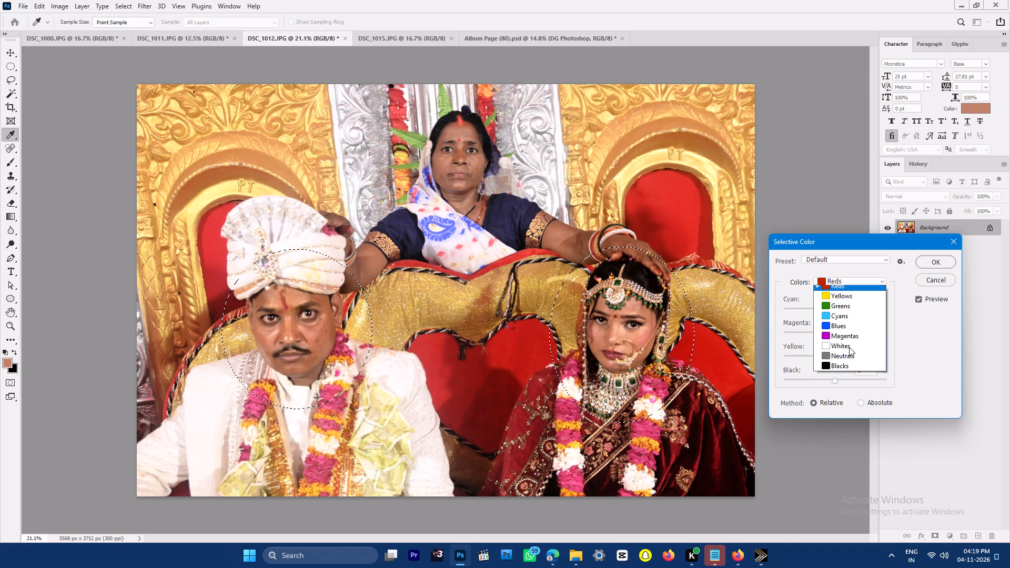
click(849, 348)
drag(834, 379, 842, 379)
drag(843, 380, 848, 380)
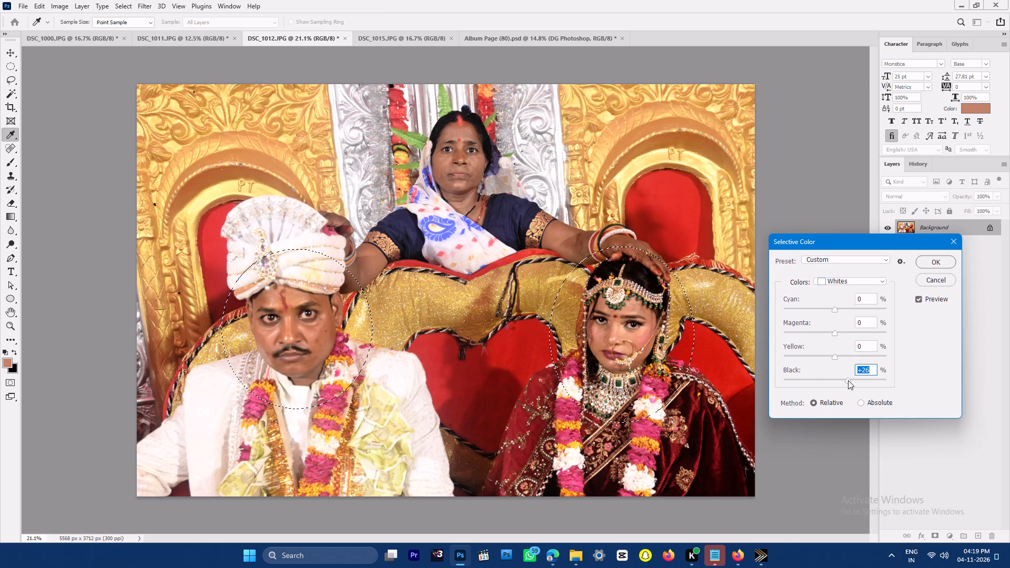
key(Return)
key(ctrl+d)
key(ctrl+space)
ctrl+drag(238, 296, 247, 315)
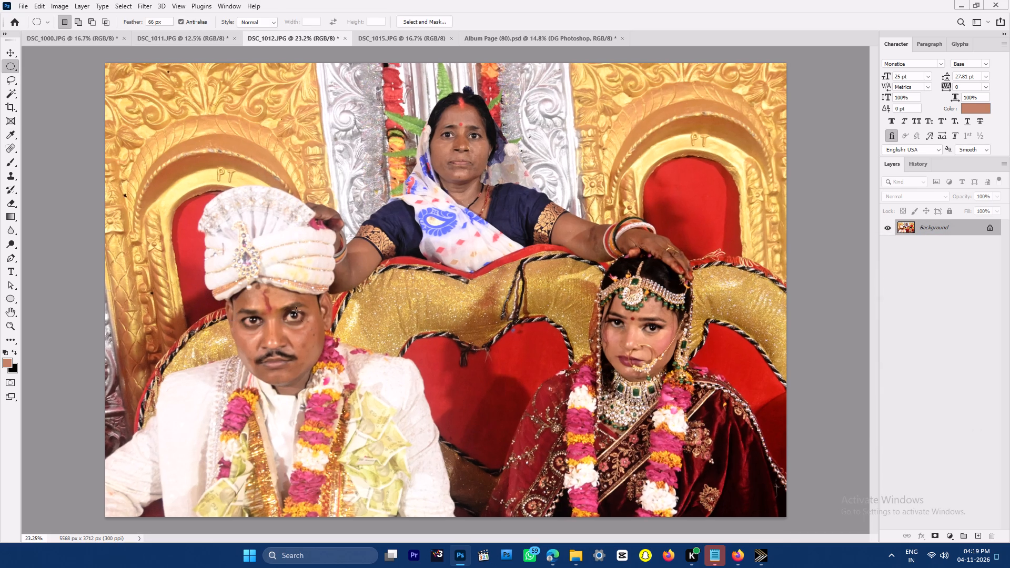
Restore the groom and bride selections, shift their midtones slightly toward blue with Color Balance, and deselect.
key(ctrl+z)
key(ctrl+b)
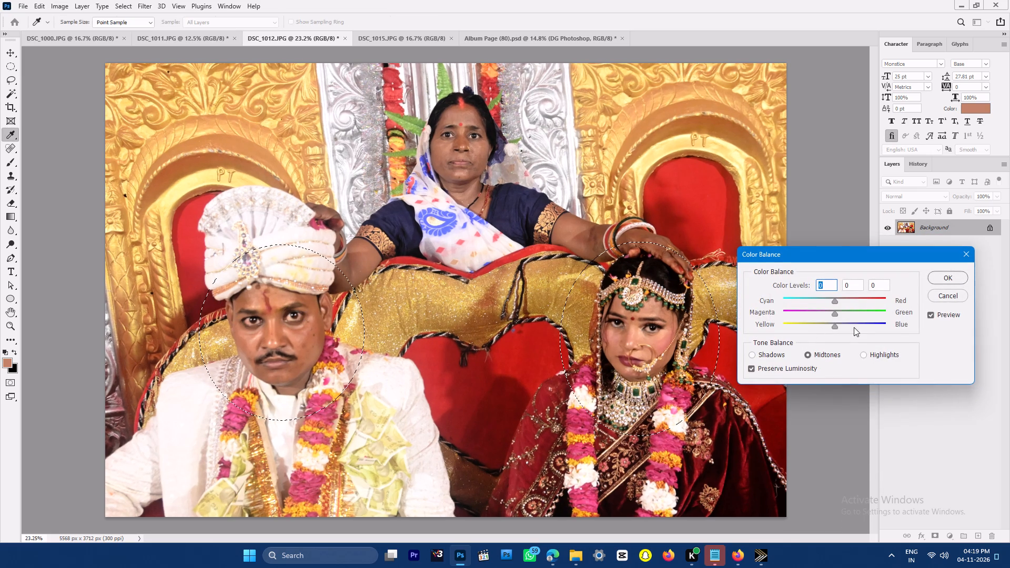
click(840, 327)
key(Down)
key(Down)
key(Down)
key(Down)
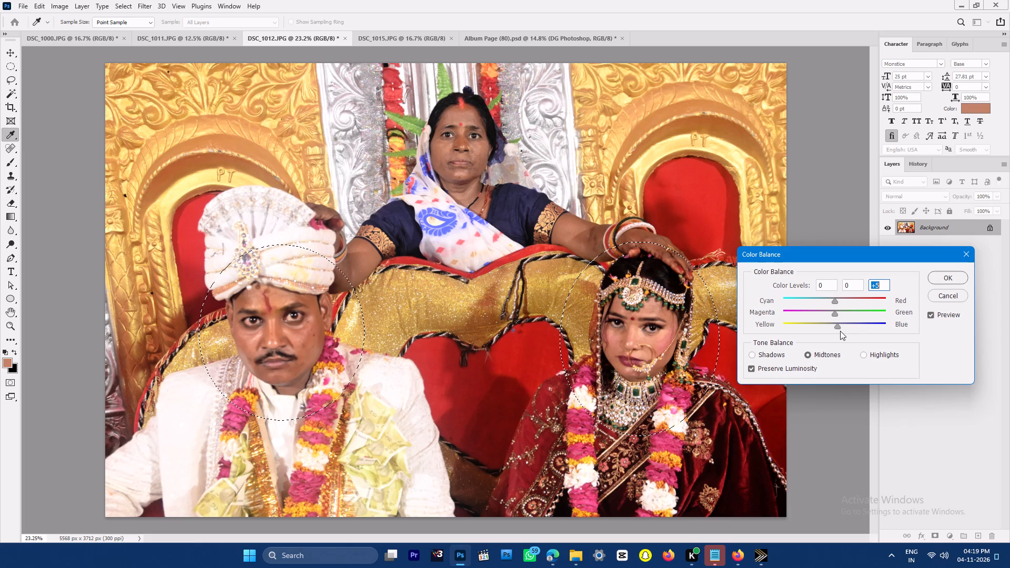
key(Down)
key(Return)
key(ctrl+d)
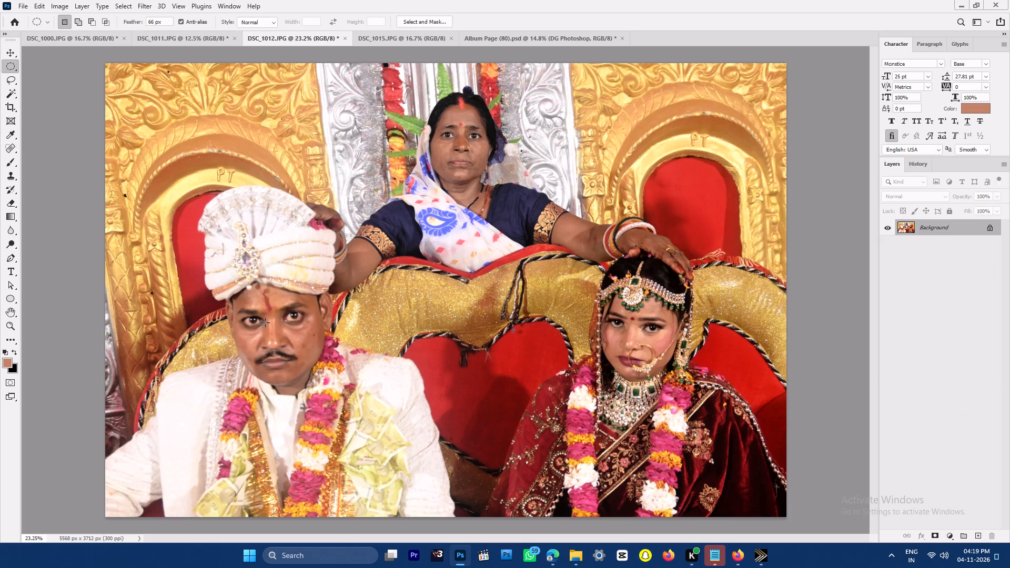
Shift the midtones to +7 red with Color Balance inside a feathered elliptical selection around the standing woman's face, and deselect.
key(space)
ctrl+drag(265, 322, 290, 385)
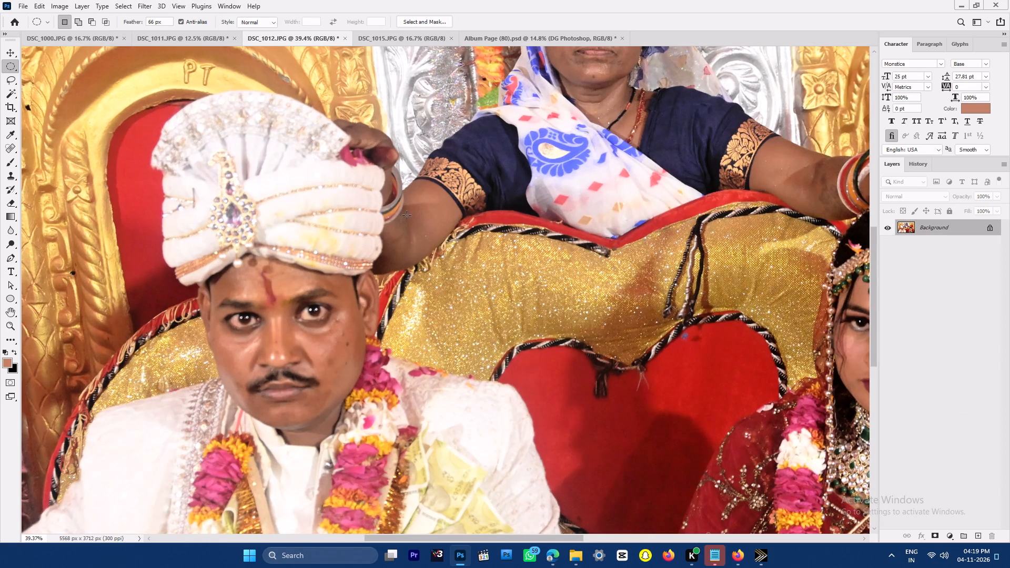
key(ctrl+0)
key(v)
click(505, 206)
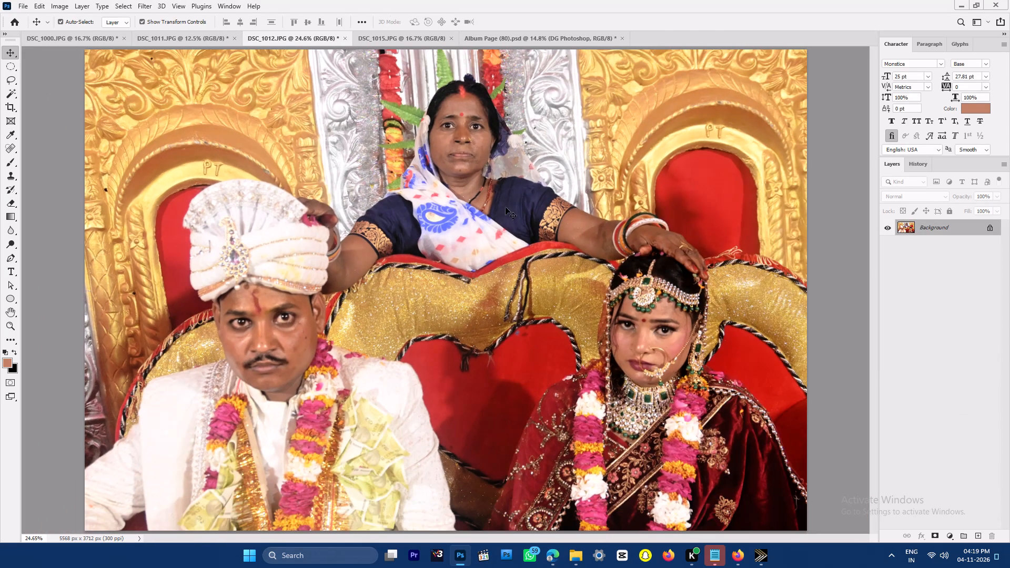
key(m)
key(m)
drag(406, 68, 531, 214)
key(ctrl+b)
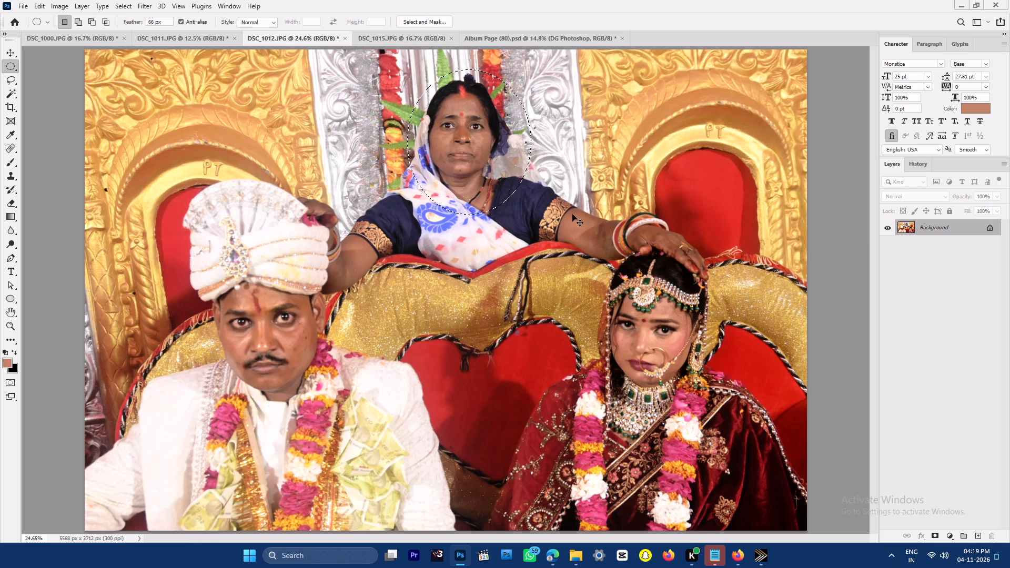
click(838, 299)
key(Up)
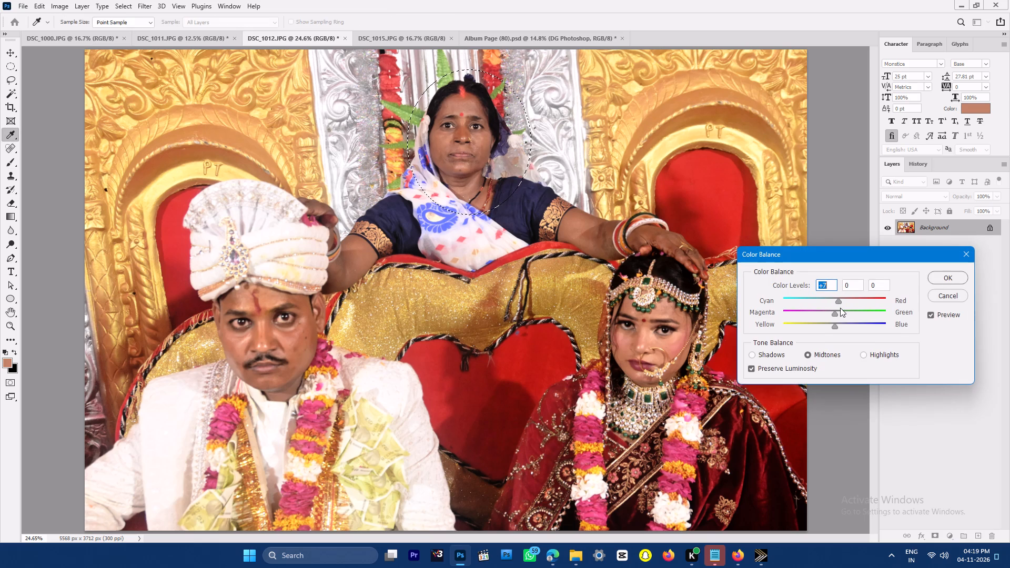
key(Return)
key(ctrl+d)
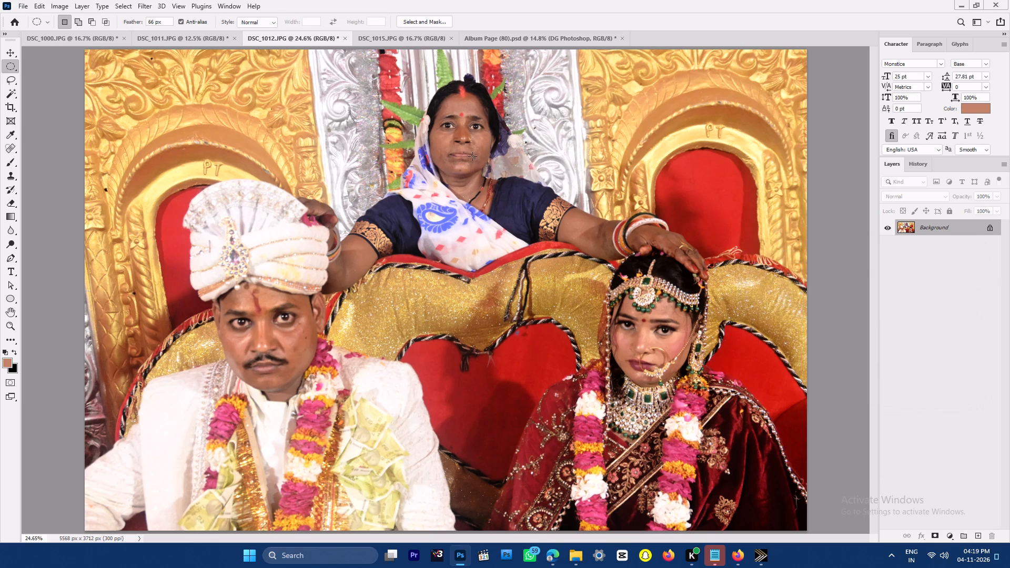
Smooth the skin across the photo with the SkinFiner filter and fade the effect to 74%.
click(919, 161)
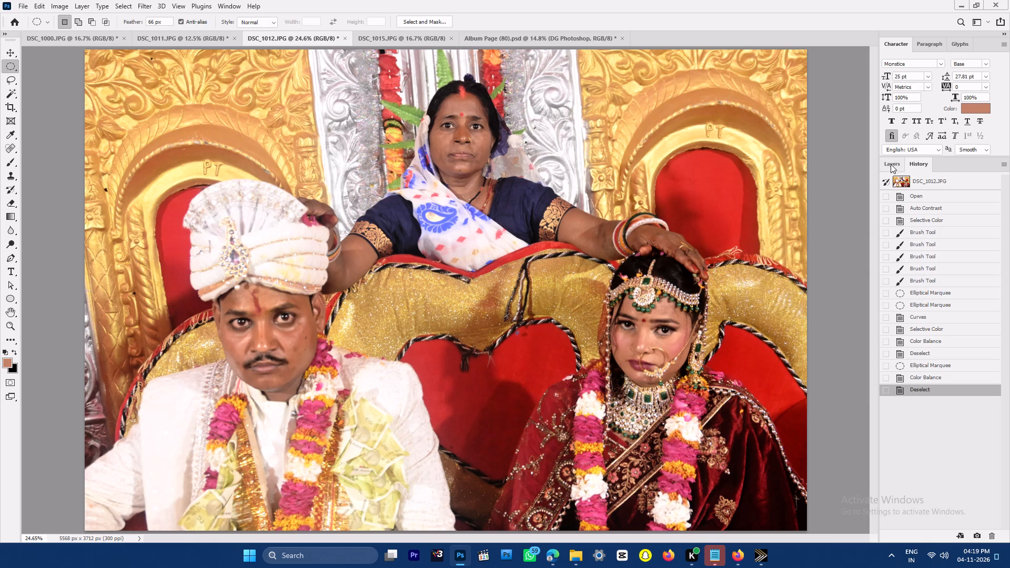
click(722, 178)
key(F7)
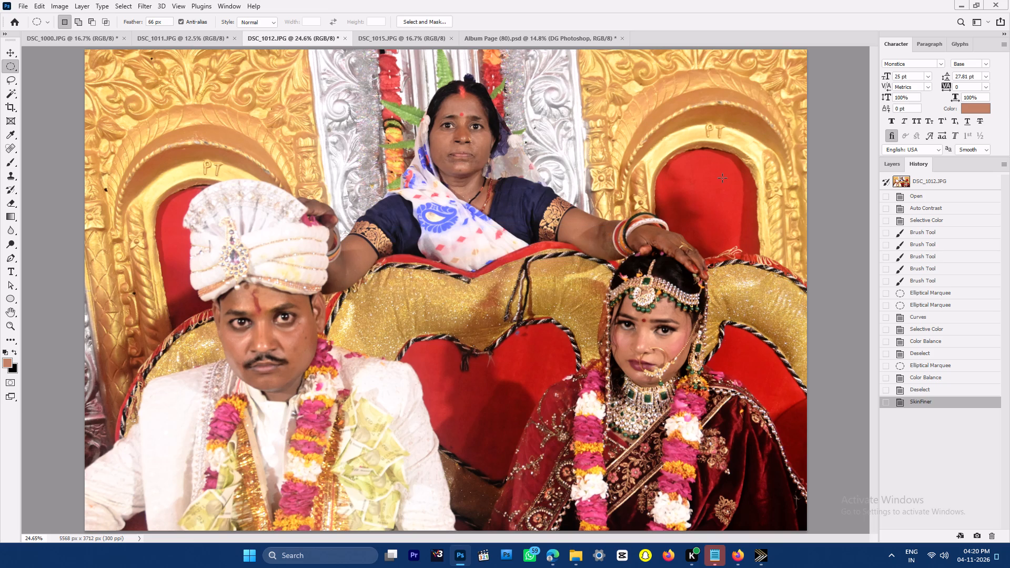
key(ctrl+shift+f)
text(74)
key(Return)
Sharpen the whole photo with Smart Sharpen.
key(F5)
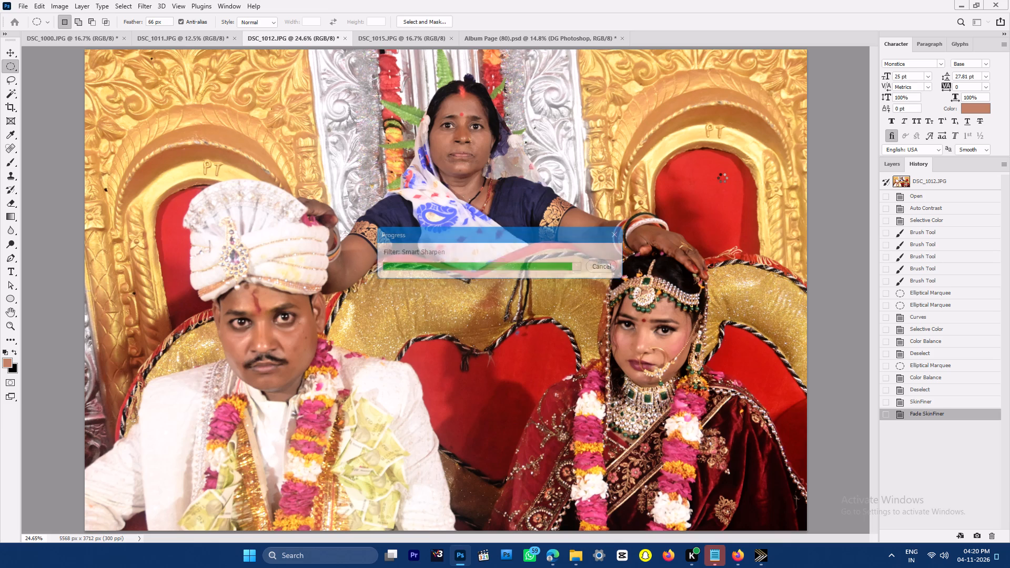
Cut the entire corrected DSC_1012 image and close its document without saving.
key(ctrl+a)
key(ctrl+x)
key(ctrl+w)
key(Right)
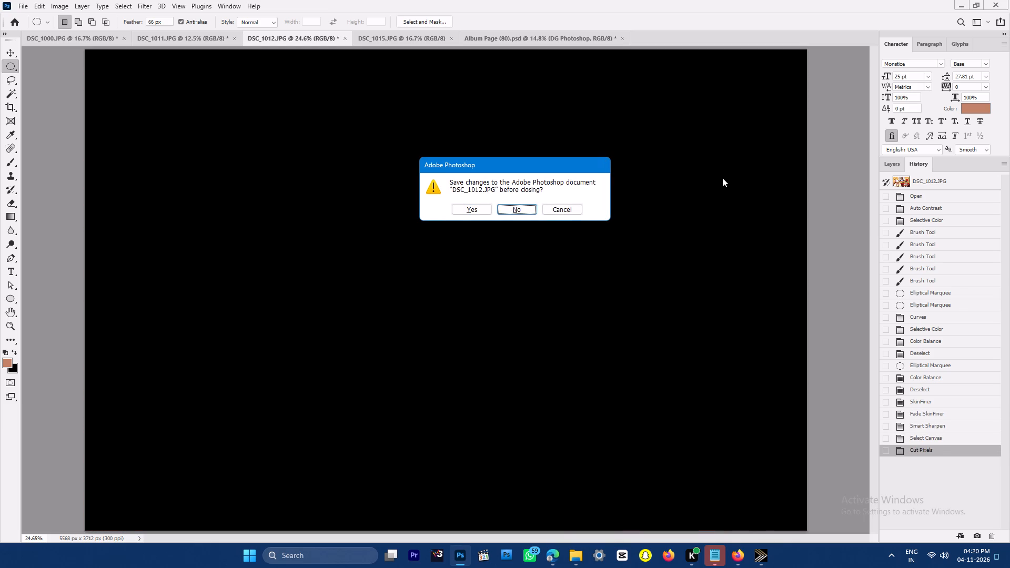
key(Return)
Switch to Album Page (80) and paste the cut photo into the lower black frame on the left page.
key(v)
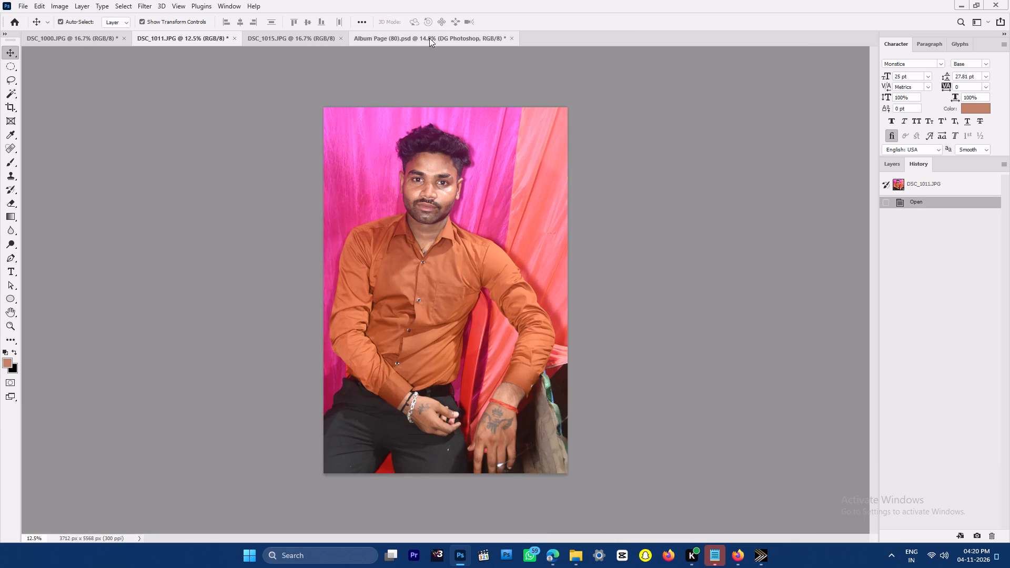
click(428, 38)
key(v)
click(177, 334)
key(w)
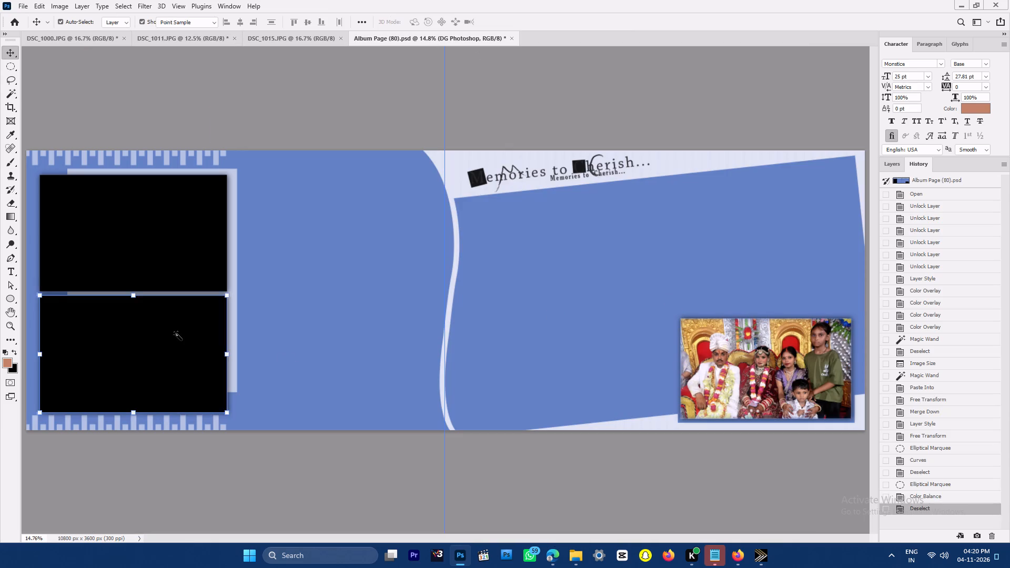
click(177, 334)
key(ctrl+alt+shift+v)
Scale the pasted photo to about 43.5%, position it to fill the lower frame on the left page, and merge it down.
key(v)
key(v)
key(v)
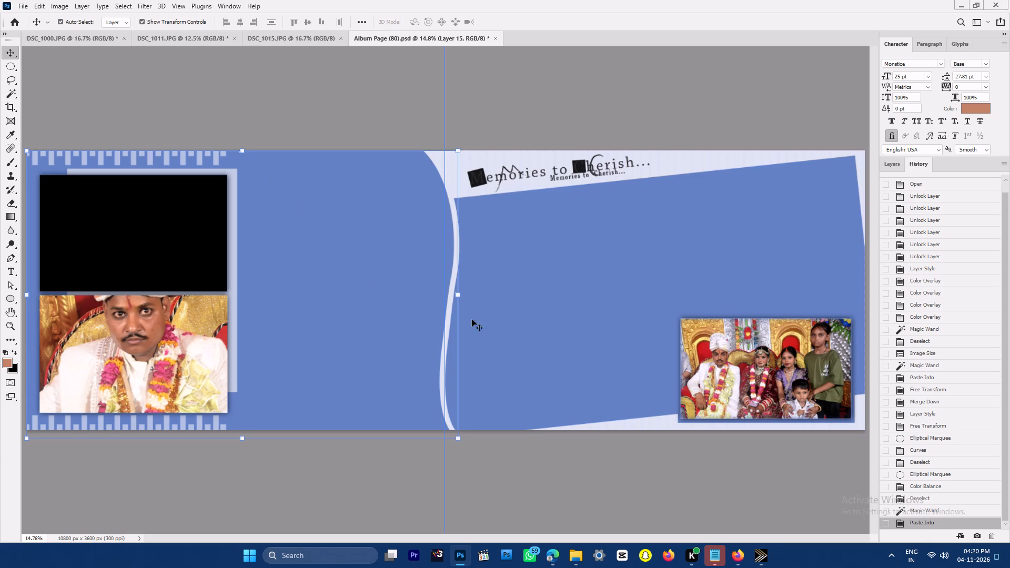
key(v)
key(v)
drag(463, 294, 244, 327)
key(ctrl+space)
key(ctrl+space)
key(ctrl+space)
key(ctrl+space)
key(ctrl+space)
key(ctrl+space)
key(ctrl+space)
ctrl+drag(154, 319, 177, 374)
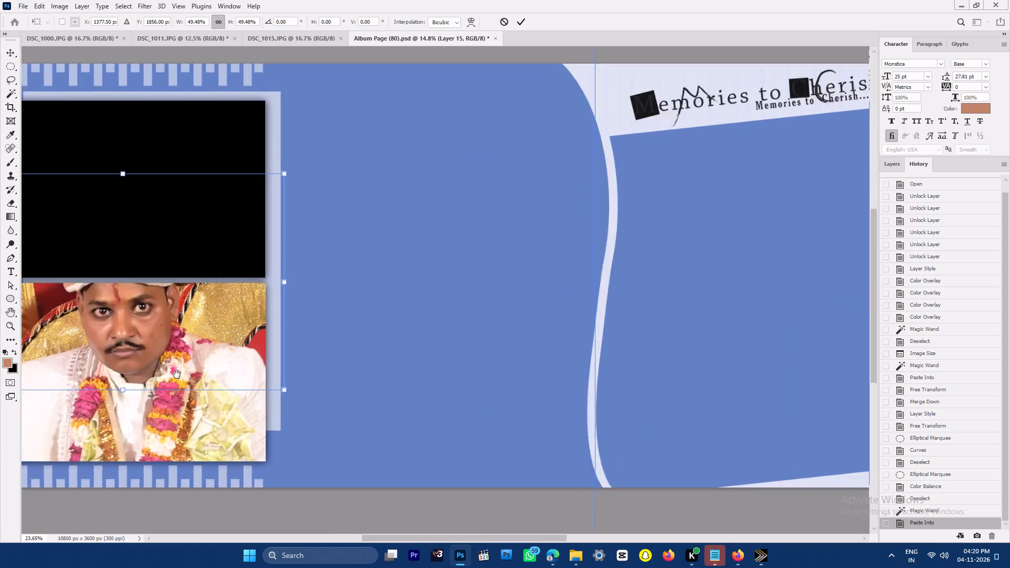
drag(177, 371, 412, 253)
drag(431, 210, 426, 288)
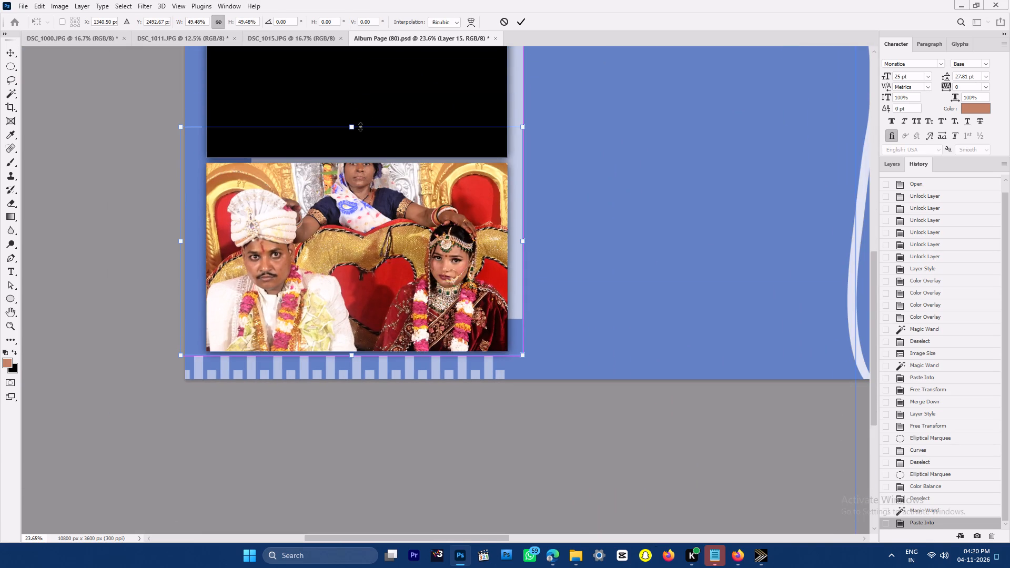
drag(358, 126, 365, 157)
drag(420, 242, 427, 242)
click(208, 256)
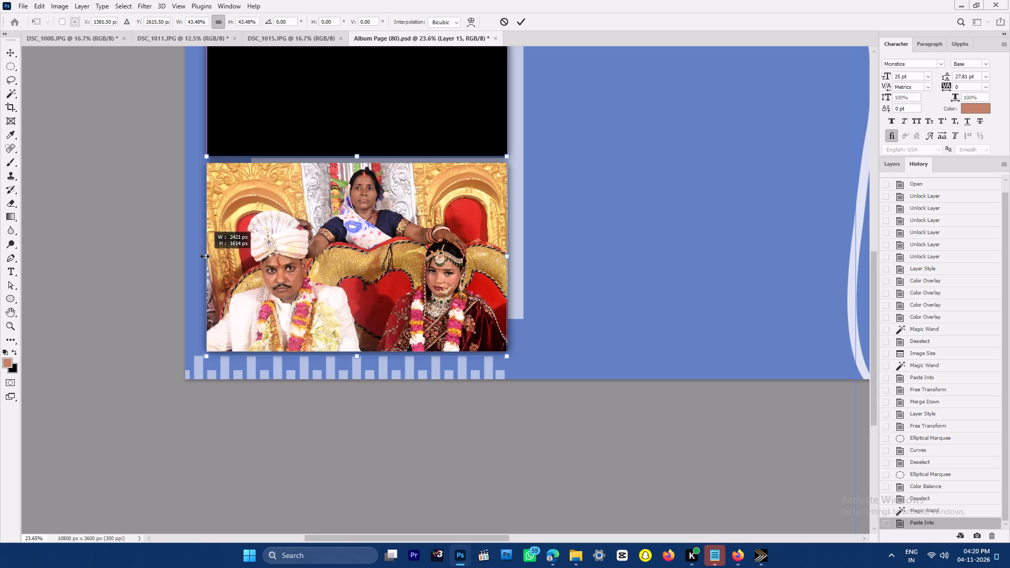
key(Return)
key(ctrl+e)
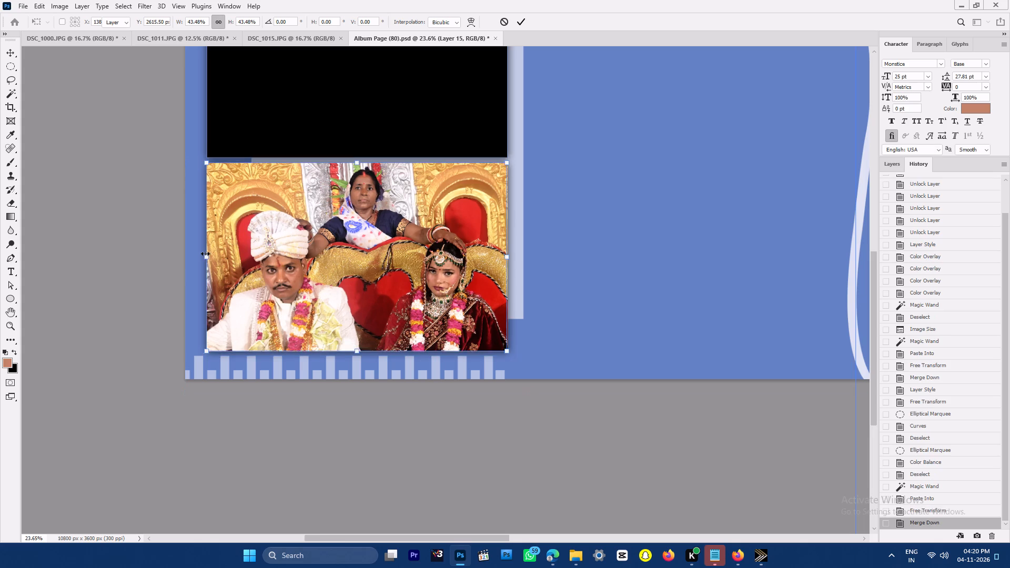
Shift the midtones of the merged lower-left photo slightly toward blue with Color Balance.
click(348, 242)
click(348, 242)
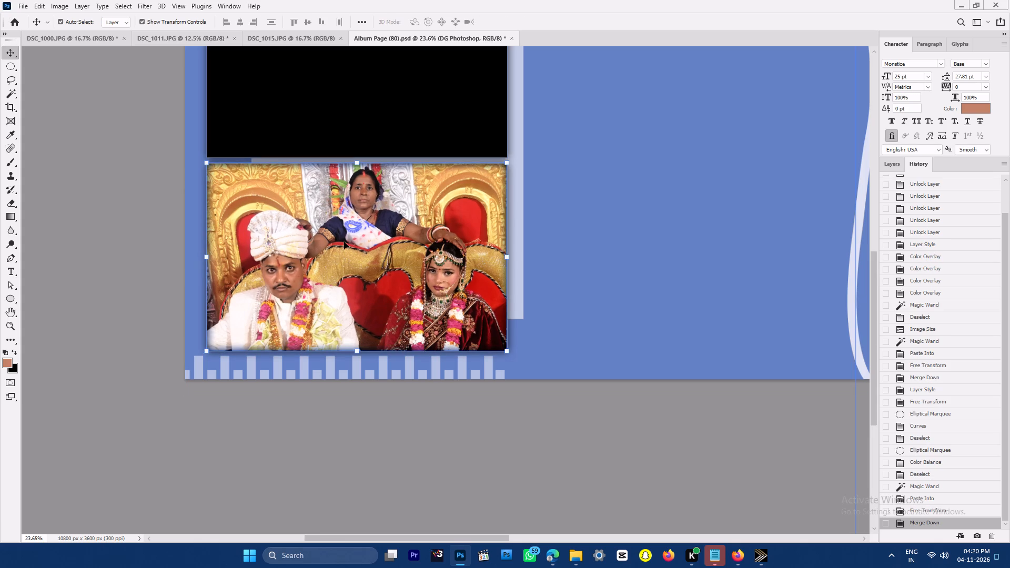
key(ctrl+b)
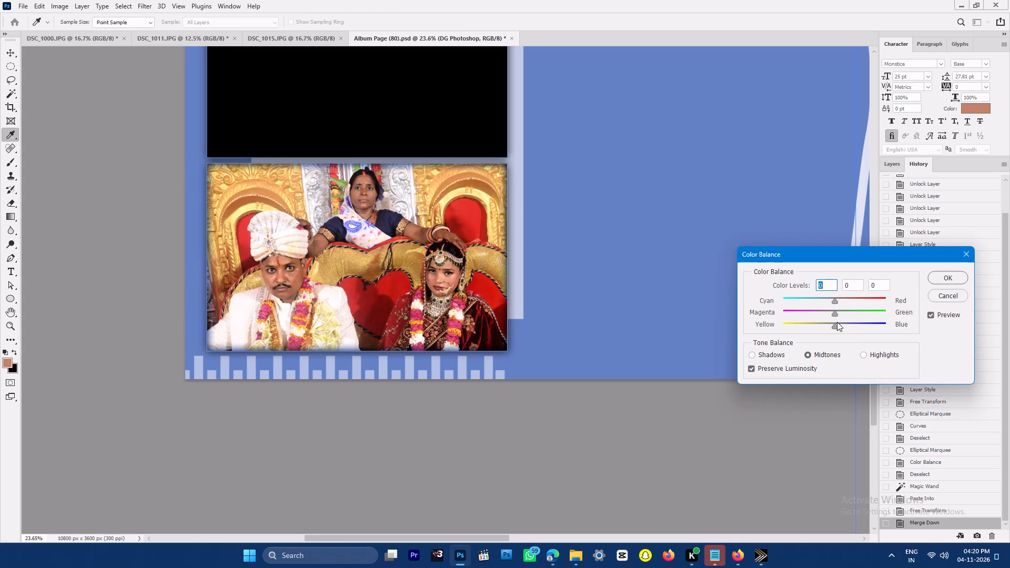
click(837, 323)
scroll(837, 323, up, 1)
key(Return)
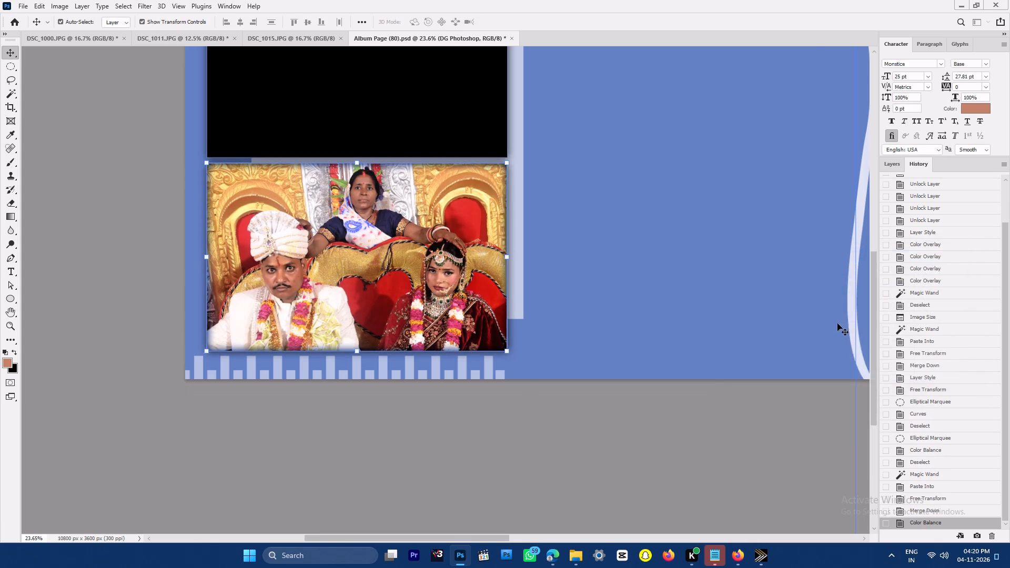
Switch to the DSC_1000 photo and apply Auto Contrast to it.
key(ctrl+0)
key(v)
click(291, 39)
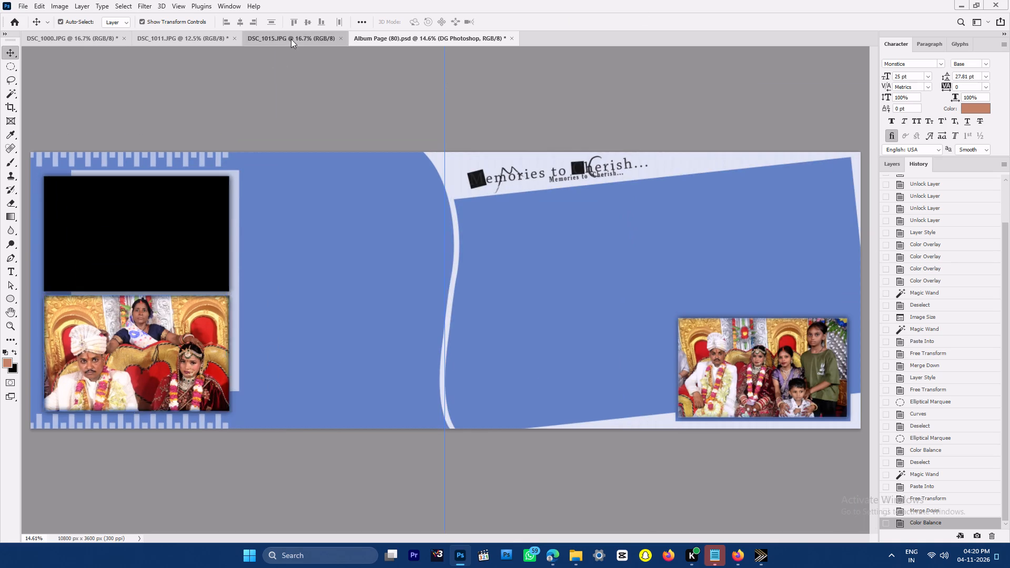
click(430, 224)
click(164, 40)
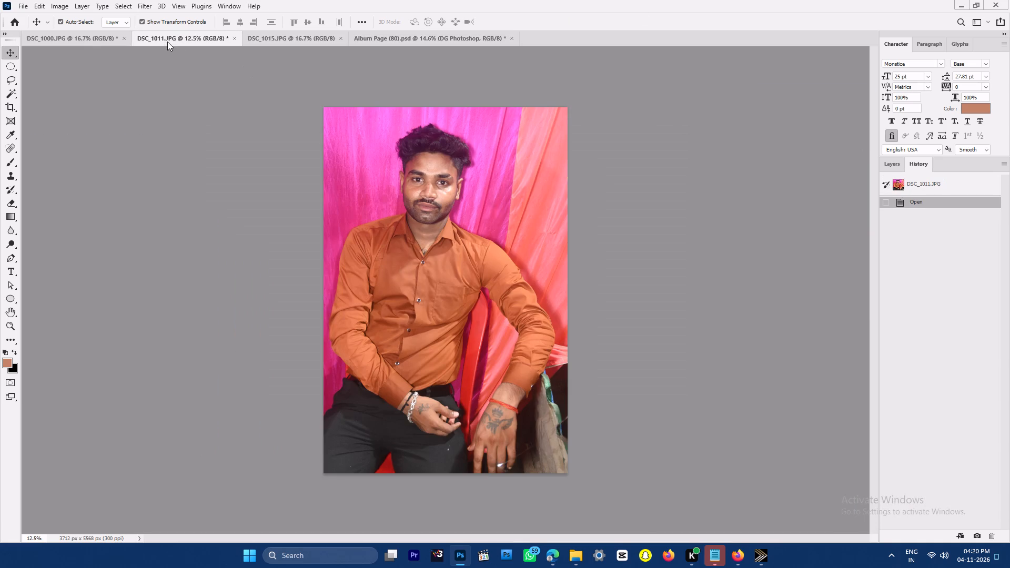
click(86, 39)
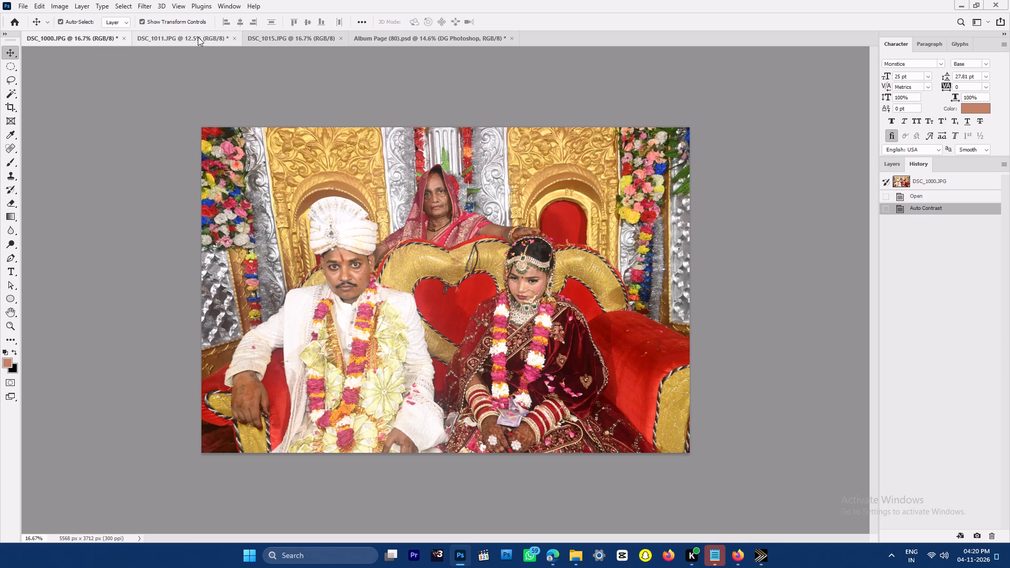
click(515, 260)
key(ctrl+alt+shift+l)
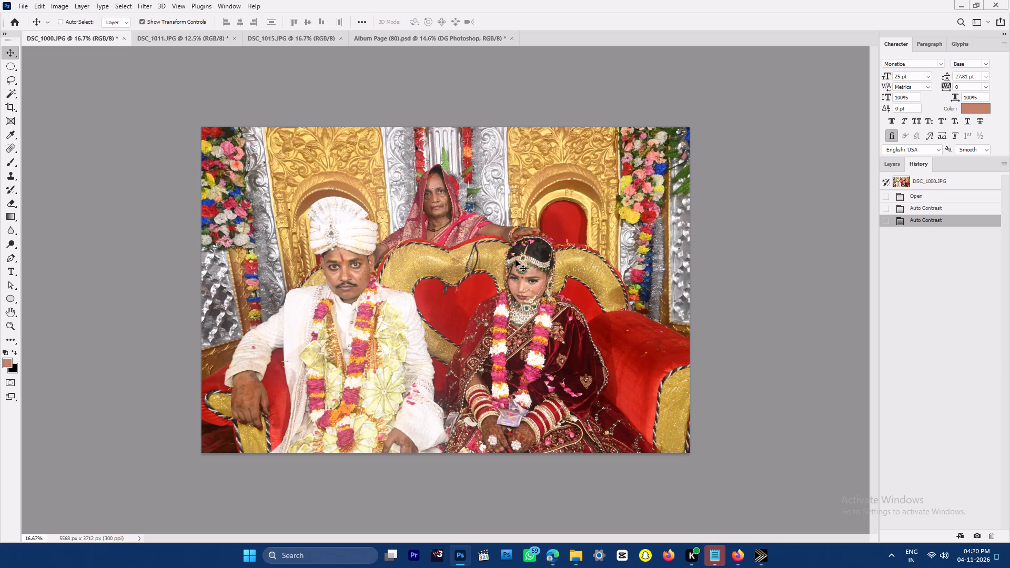
Apply Selective Color to the whole photo, slightly reducing cyan in the Reds and adding a little black to the Blacks.
key(ctrl+plus)
key(alt+i)
text(as)
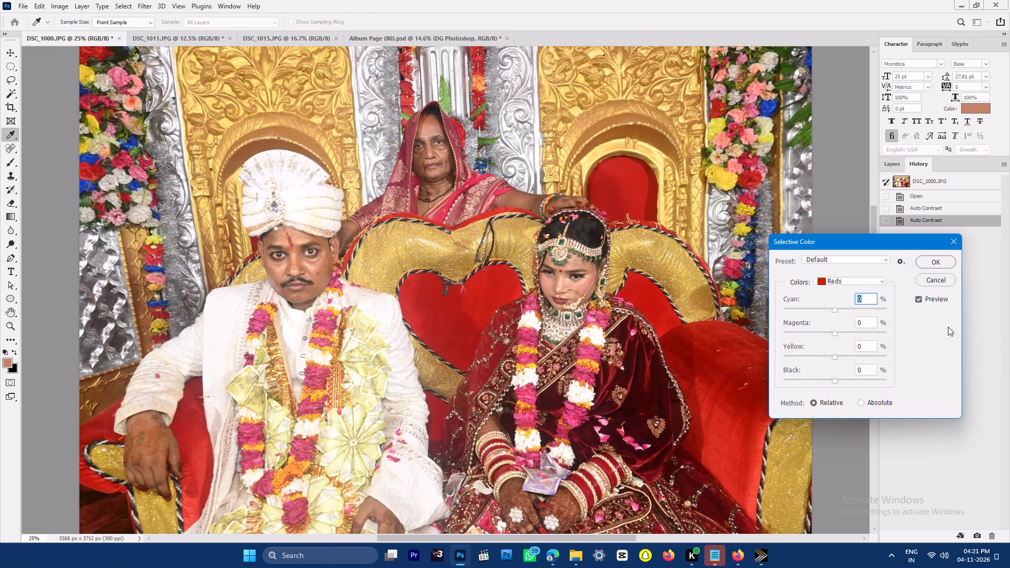
click(828, 308)
click(842, 279)
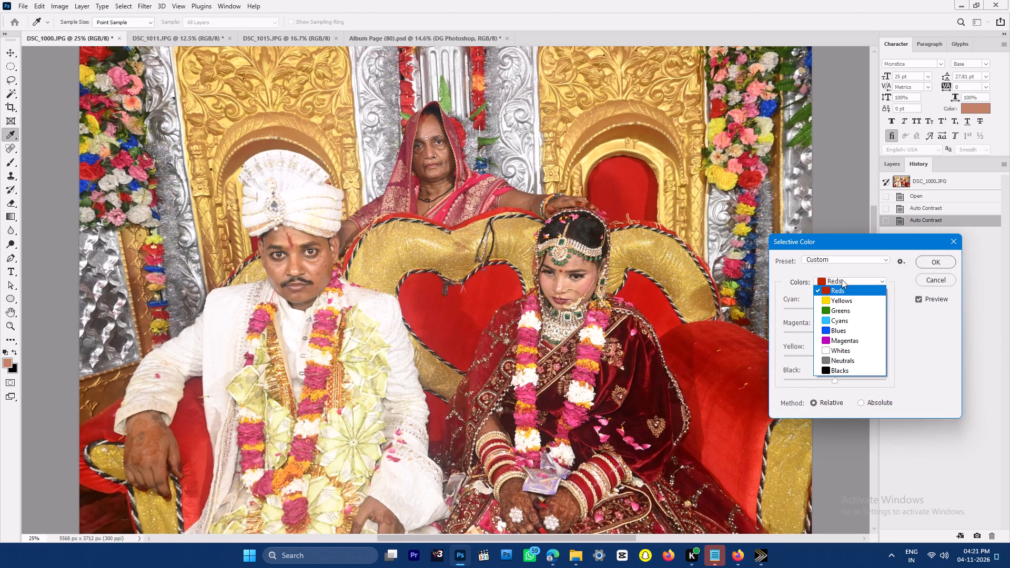
click(836, 367)
drag(837, 380, 842, 381)
click(842, 379)
key(Return)
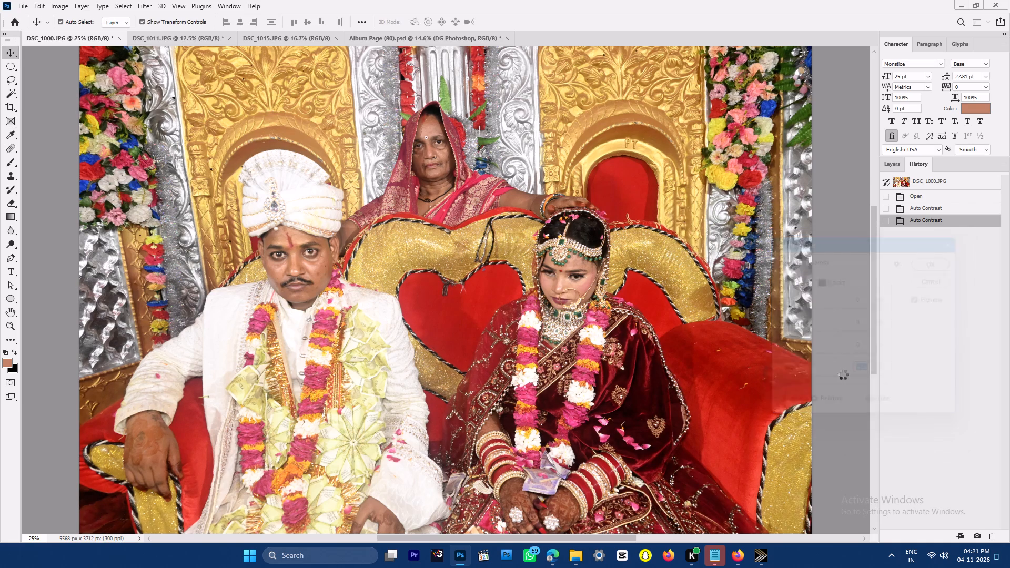
Deepen the photo's shadows with Levels by slightly raising the RGB black input level.
key(ctrl+l)
click(767, 323)
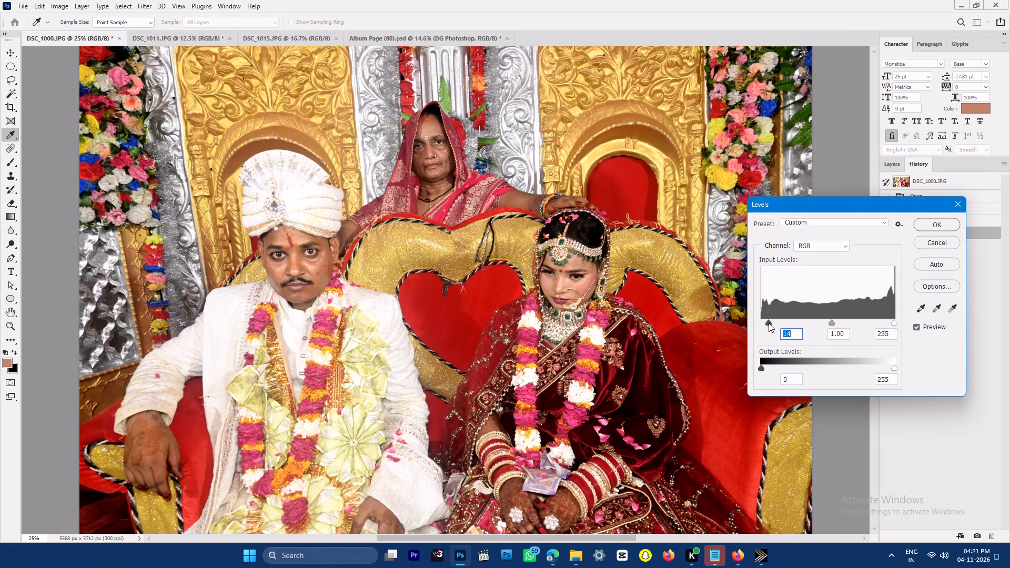
key(Down)
key(Down)
key(Down)
key(Return)
Select the bride's face with a 66 px feathered ellipse and darken it slightly with Curves.
key(m)
key(m)
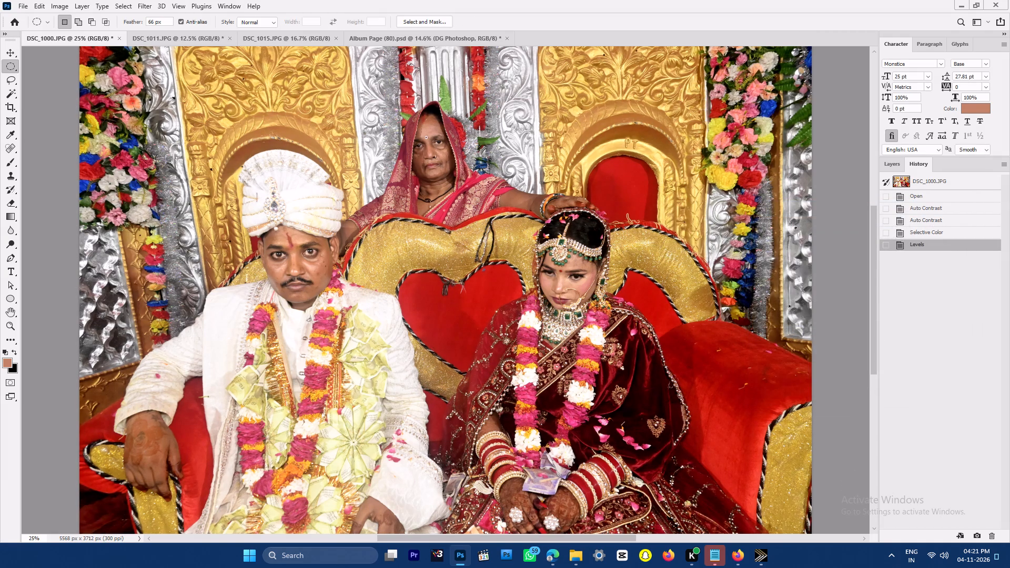
key(space)
ctrl+drag(560, 239, 581, 301)
drag(512, 237, 618, 375)
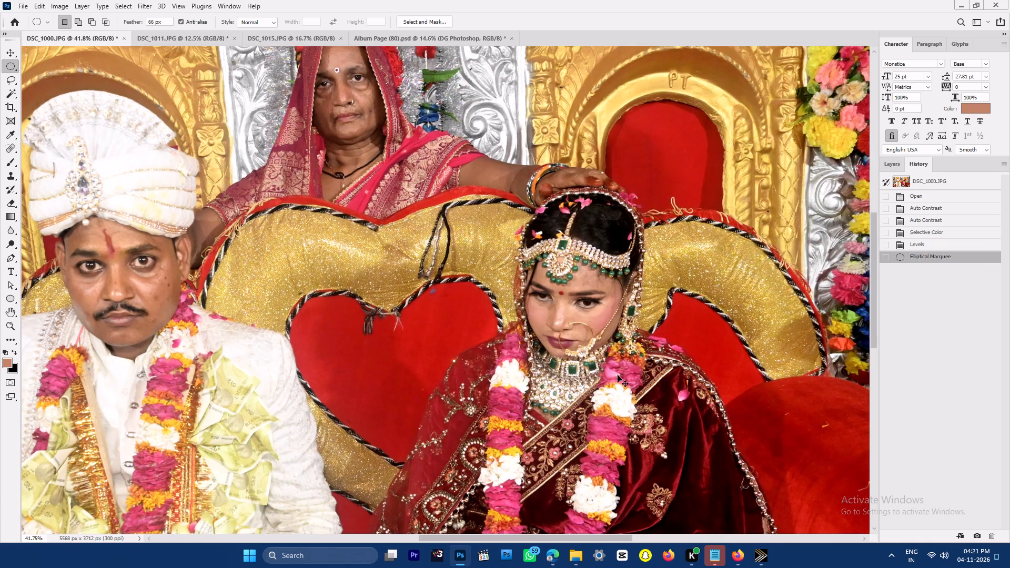
key(ctrl+alt+m)
click(800, 186)
key(Down)
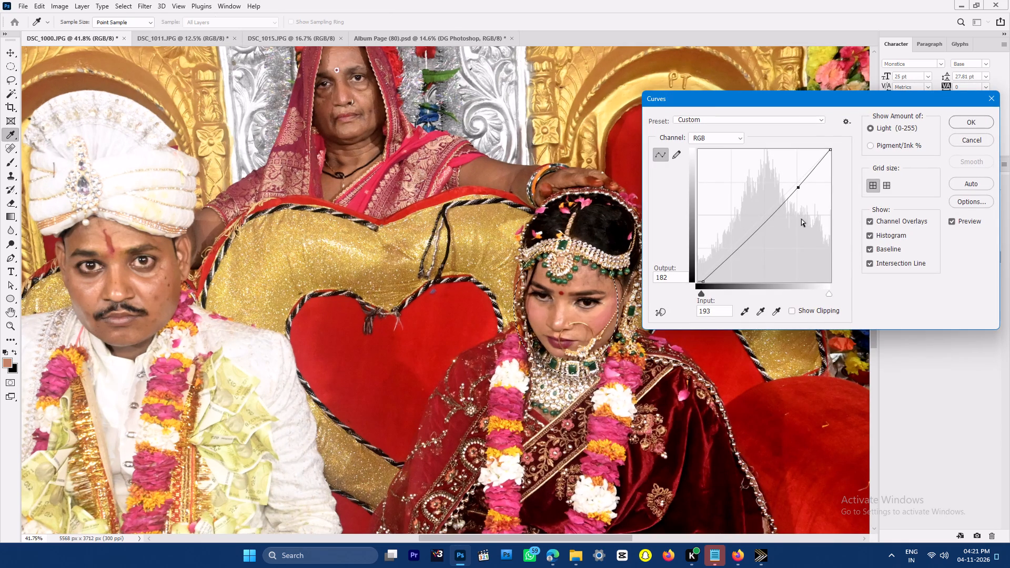
key(Down)
key(Down)
key(Return)
Select the groom's face with a feathered ellipse, increase black in its Blacks using Selective Color, and deselect.
key(space)
key(space)
drag(163, 235, 292, 255)
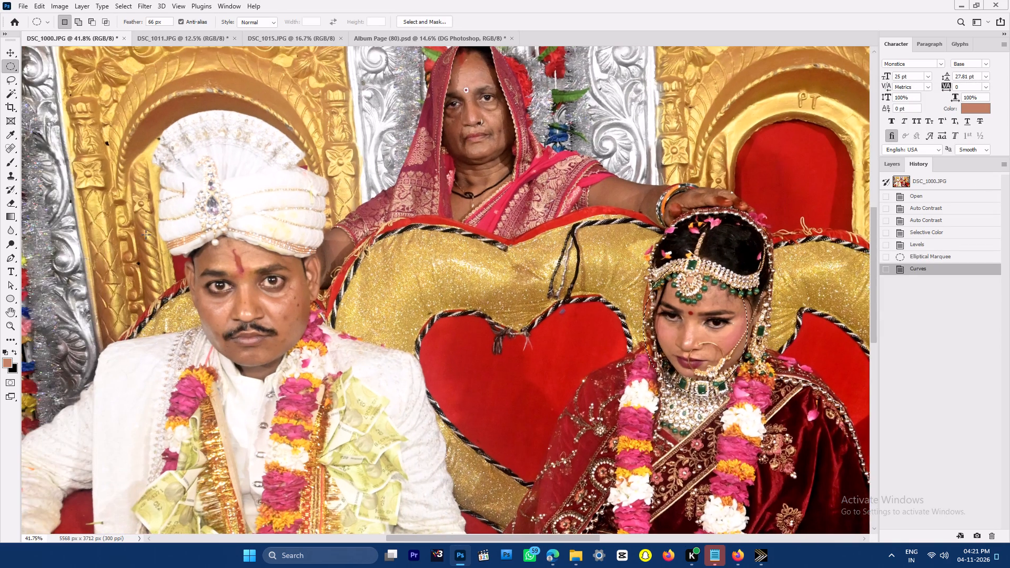
drag(148, 205, 350, 382)
key(alt+i)
text(as)
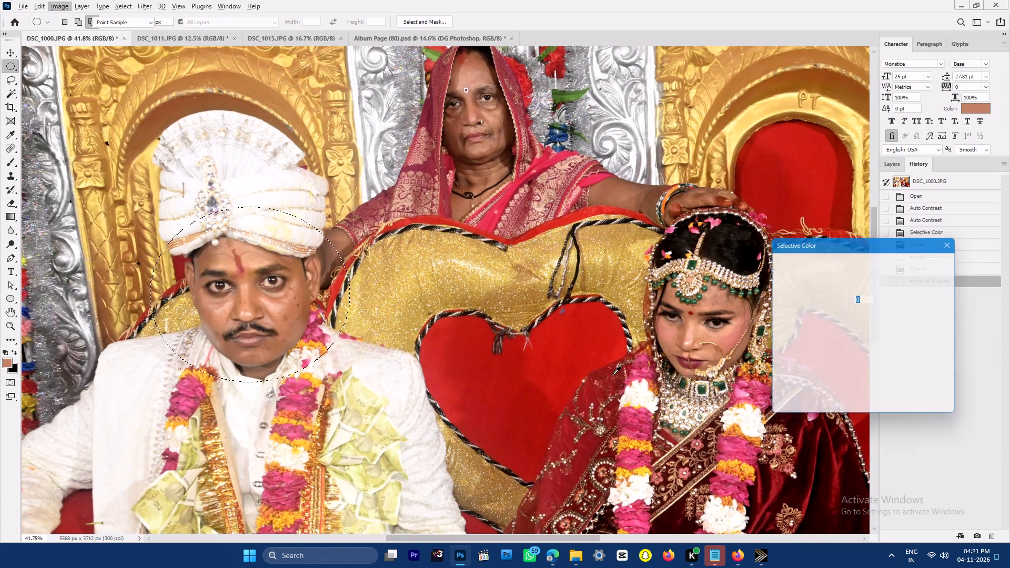
click(832, 282)
click(836, 368)
click(845, 381)
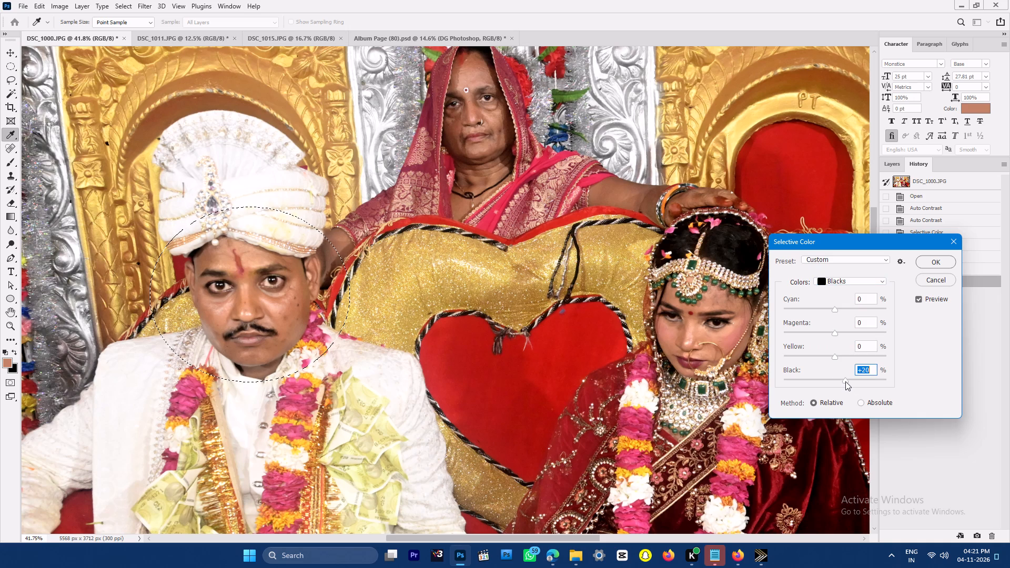
drag(846, 381, 854, 381)
key(Return)
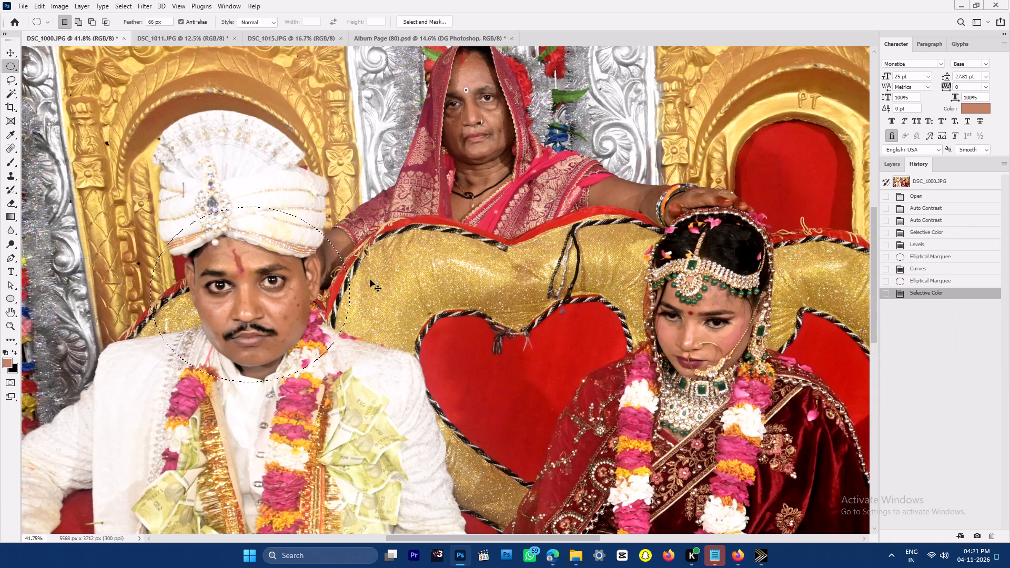
key(ctrl+d)
Paint over the uneven skin on the groom's cheeks with a soft brush at 55% opacity in sampled skin tones.
key(b)
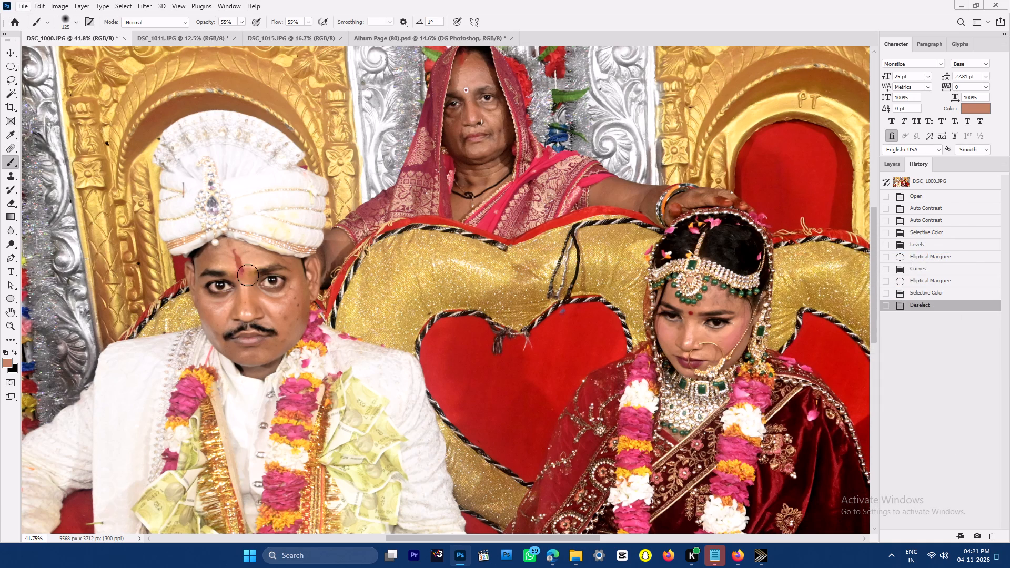
key(ctrl+space)
ctrl+drag(256, 288, 272, 326)
text([[)
key(bracketleft)
key(bracketleft)
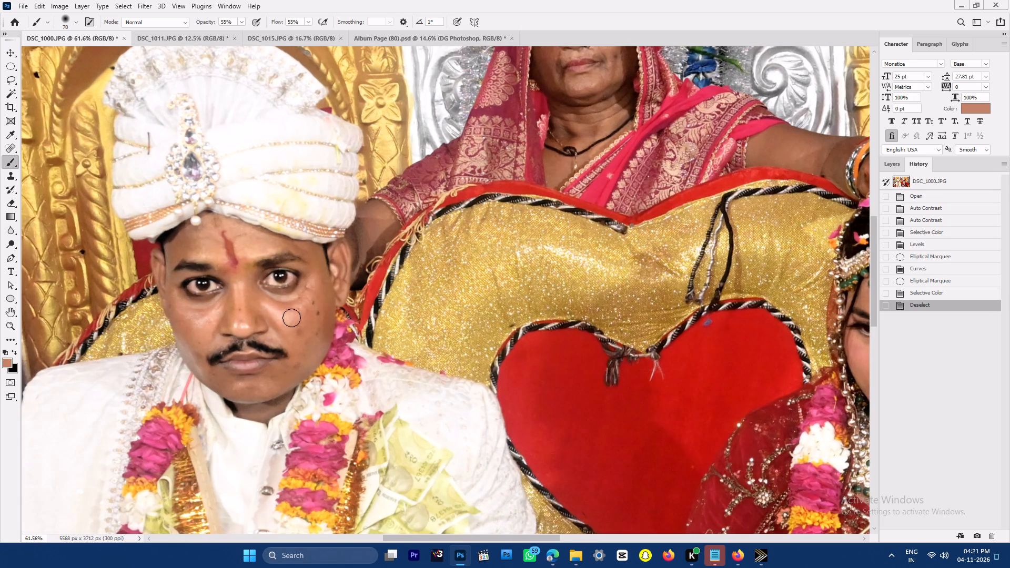
alt+click(261, 302)
drag(264, 305, 304, 331)
text(]])
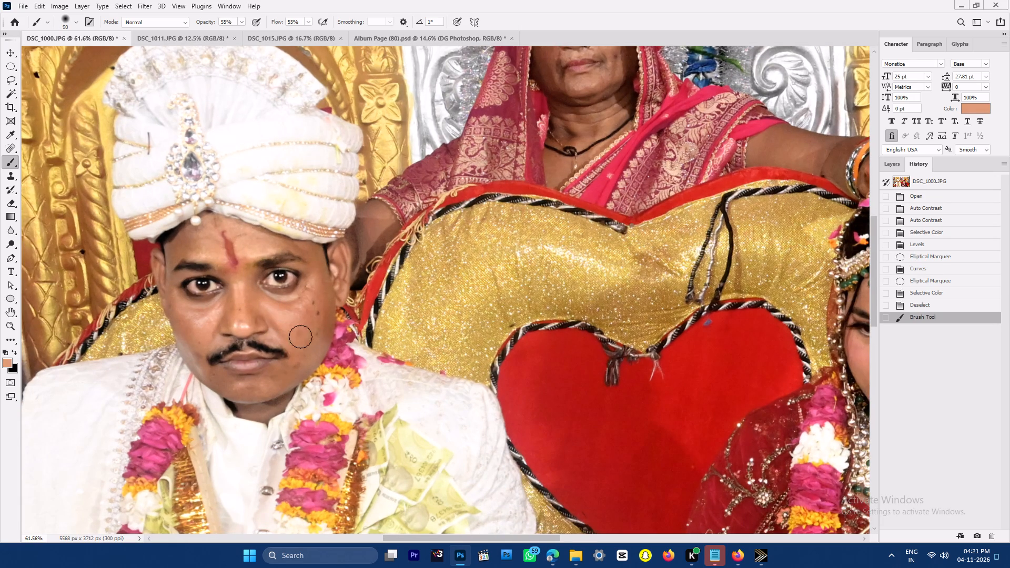
key(bracketright)
alt+click(196, 335)
click(196, 321)
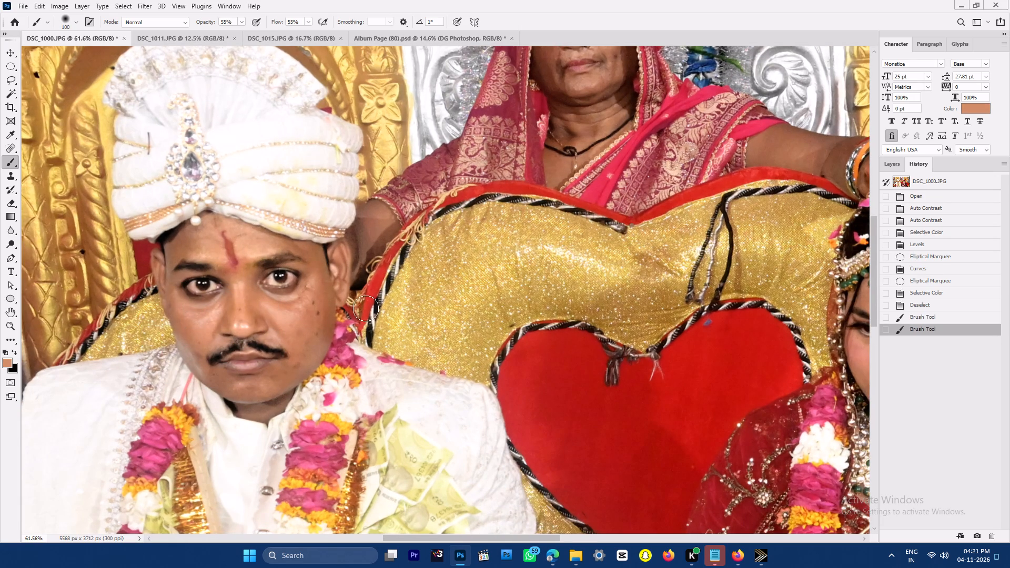
Smooth the skin across the photo with the SkinFiner filter and fade the effect to 72%.
key(space)
key(space)
drag(455, 232, 321, 369)
click(257, 421)
key(ctrl+0)
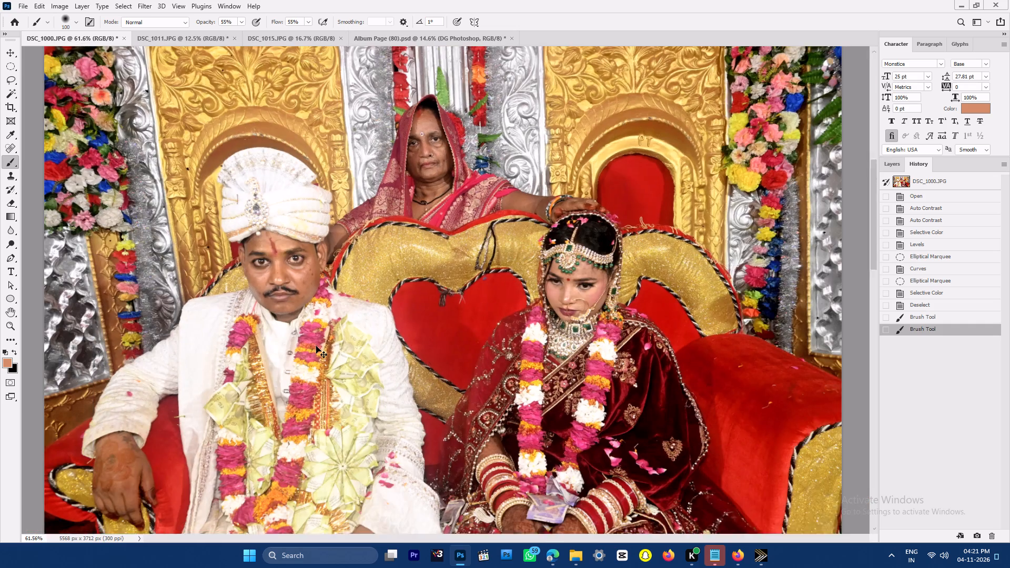
key(F7)
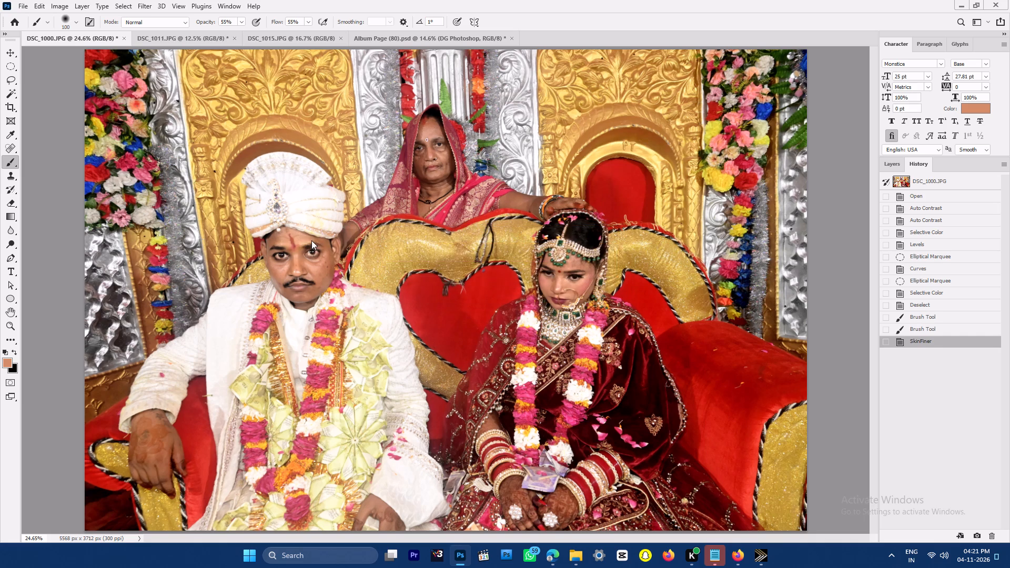
key(ctrl+shift+f)
click(717, 360)
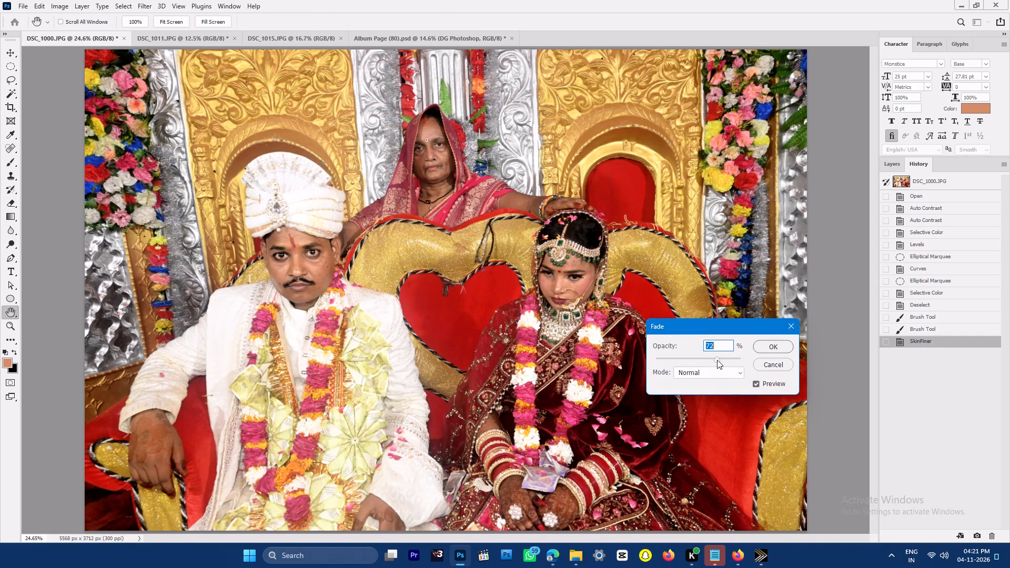
key(Return)
Sharpen the whole photo with Smart Sharpen.
key(F5)
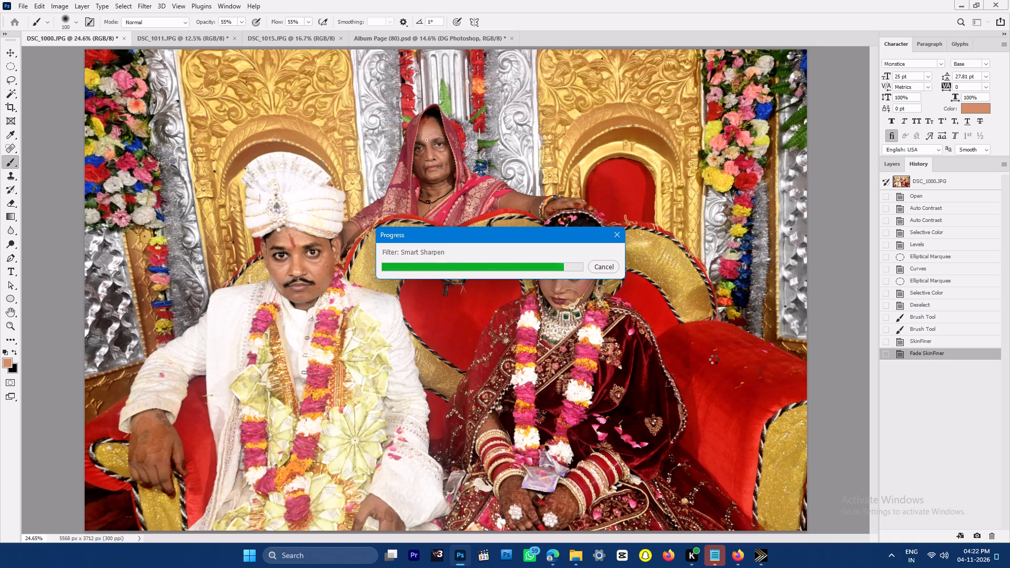
Select the groom's face with a 66 px feathered ellipse, darken it slightly with Curves, and deselect.
key(m)
key(m)
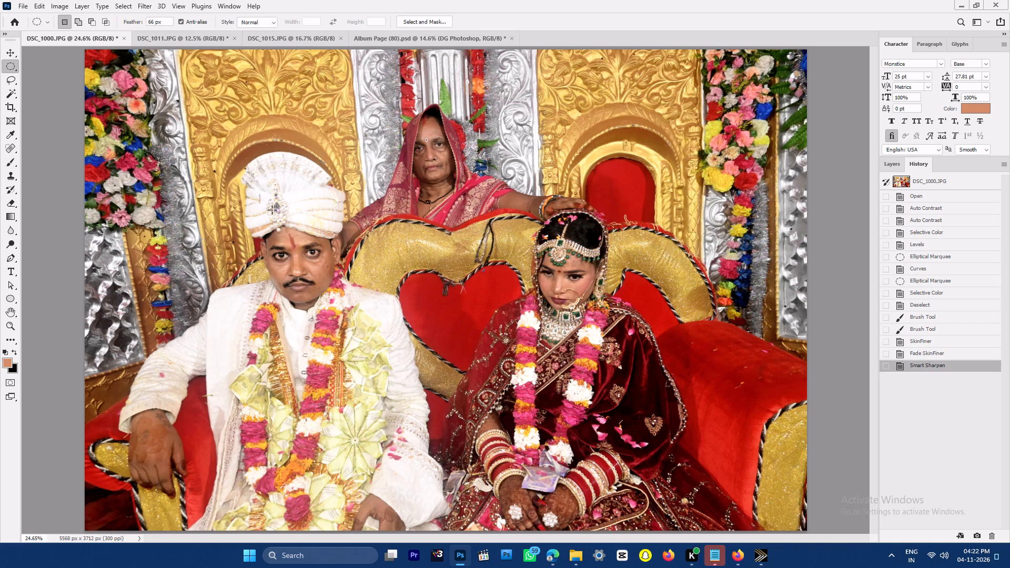
drag(253, 205, 368, 338)
drag(314, 274, 304, 272)
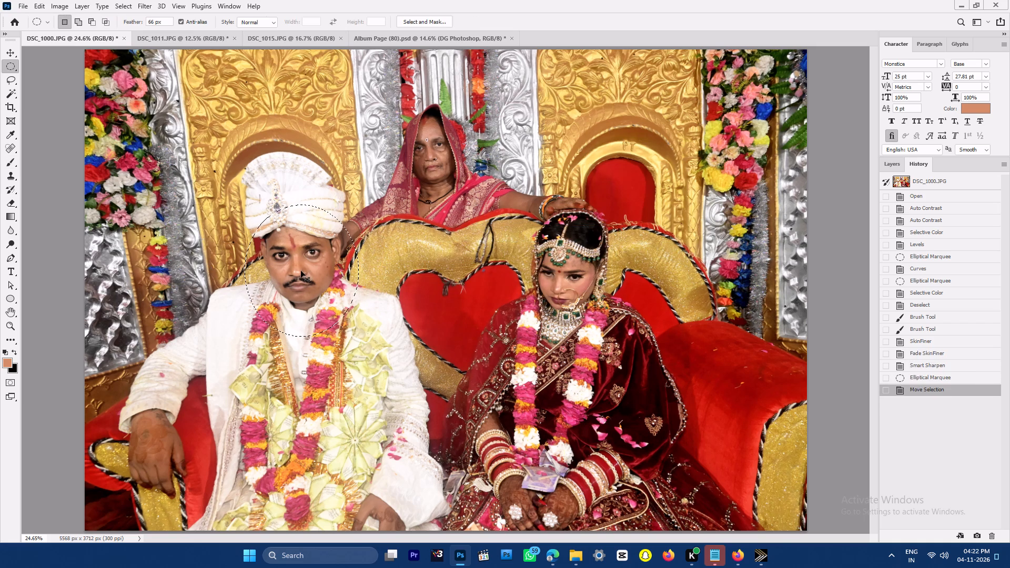
key(ctrl+alt+m)
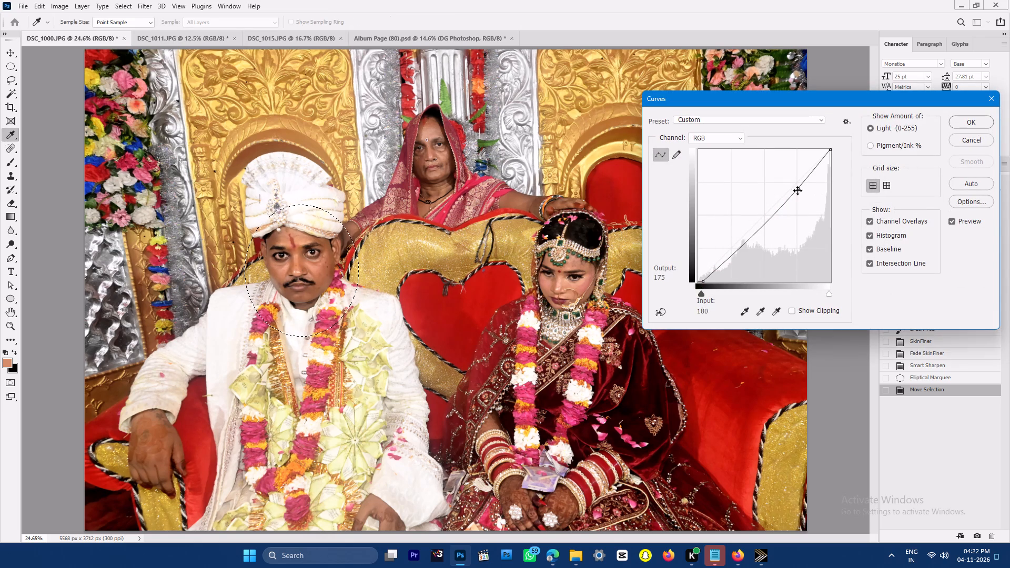
click(799, 190)
key(Up)
key(Return)
click(556, 198)
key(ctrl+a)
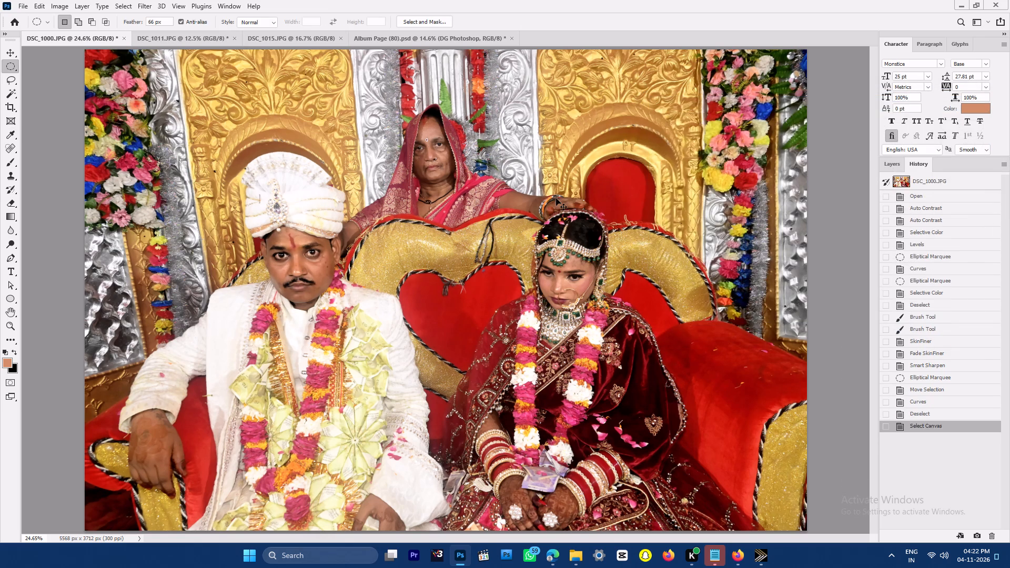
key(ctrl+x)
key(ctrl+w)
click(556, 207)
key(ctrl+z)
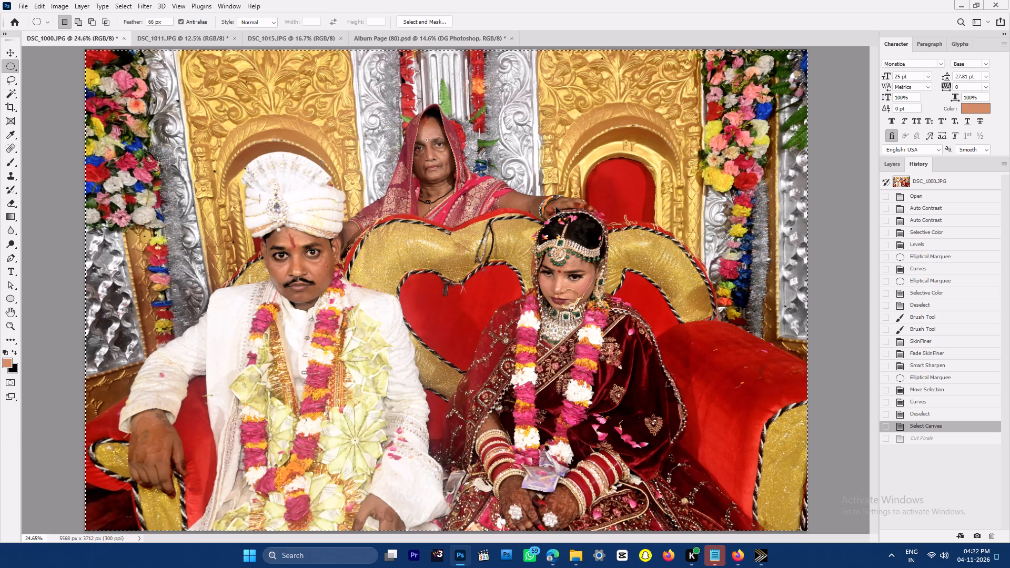
Apply the Camera Raw filter to DSC_1000 with slightly lowered whites and noise reduction set to 27.
key(ctrl+shift+a)
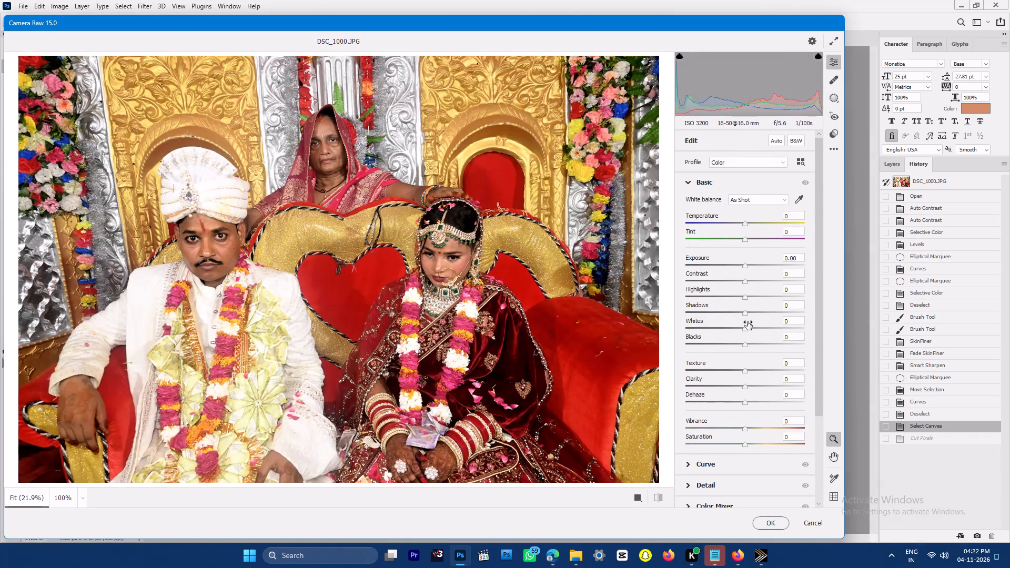
drag(745, 322, 739, 322)
click(709, 485)
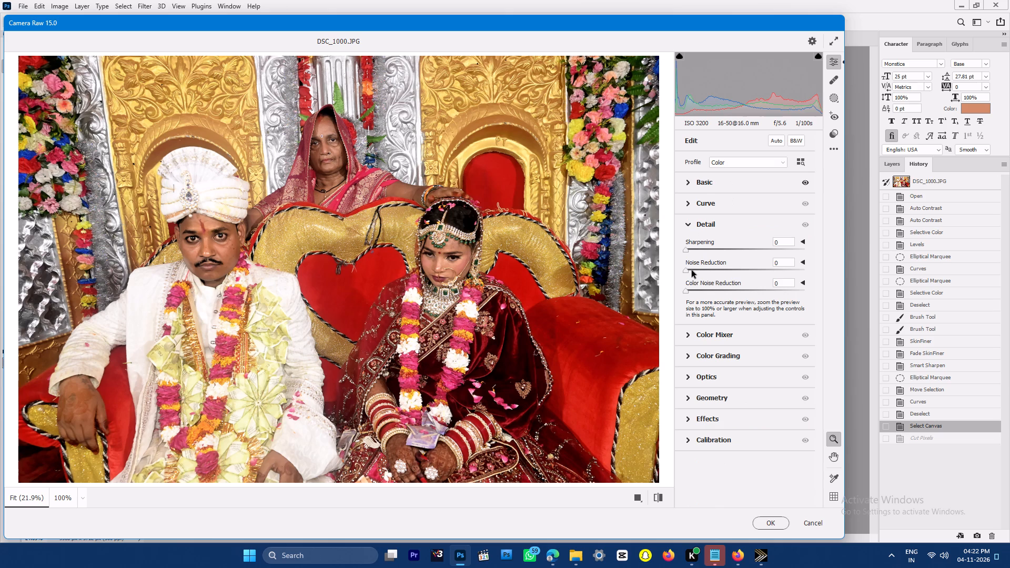
drag(692, 270, 704, 271)
drag(702, 270, 708, 270)
drag(707, 269, 716, 269)
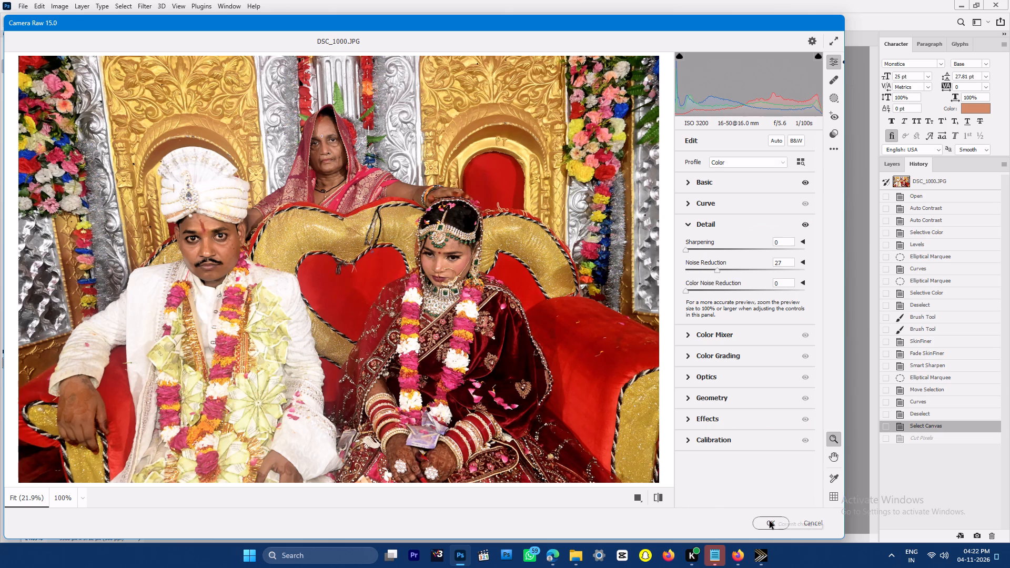
click(770, 521)
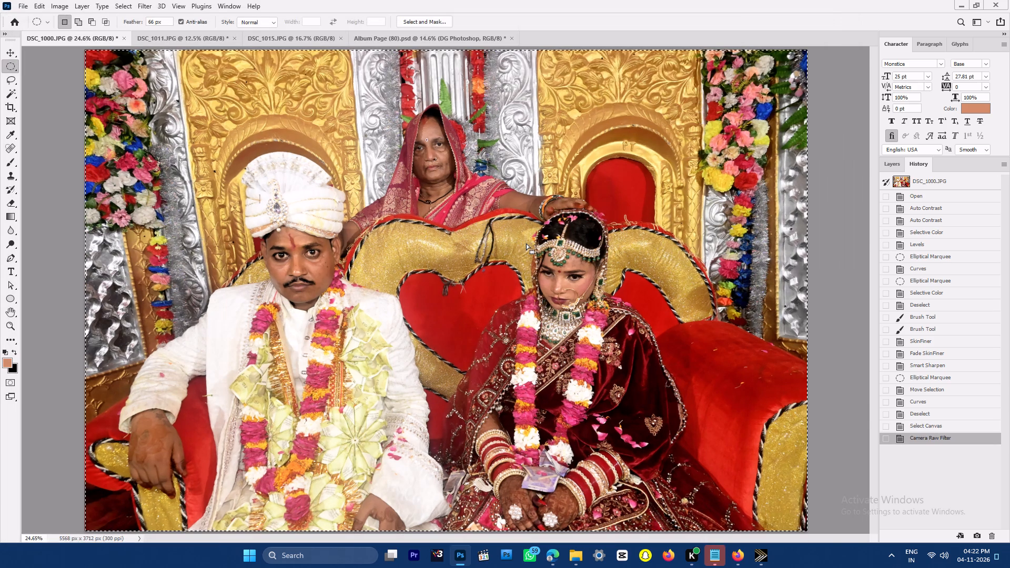
Shift the photo's midtones toward blue by +7 with Color Balance.
key(ctrl+b)
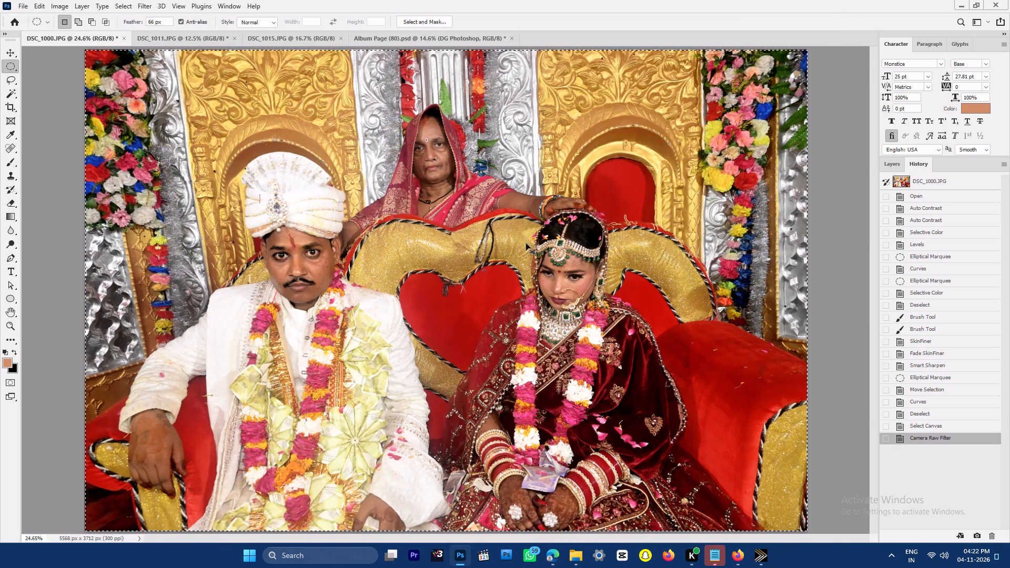
click(839, 325)
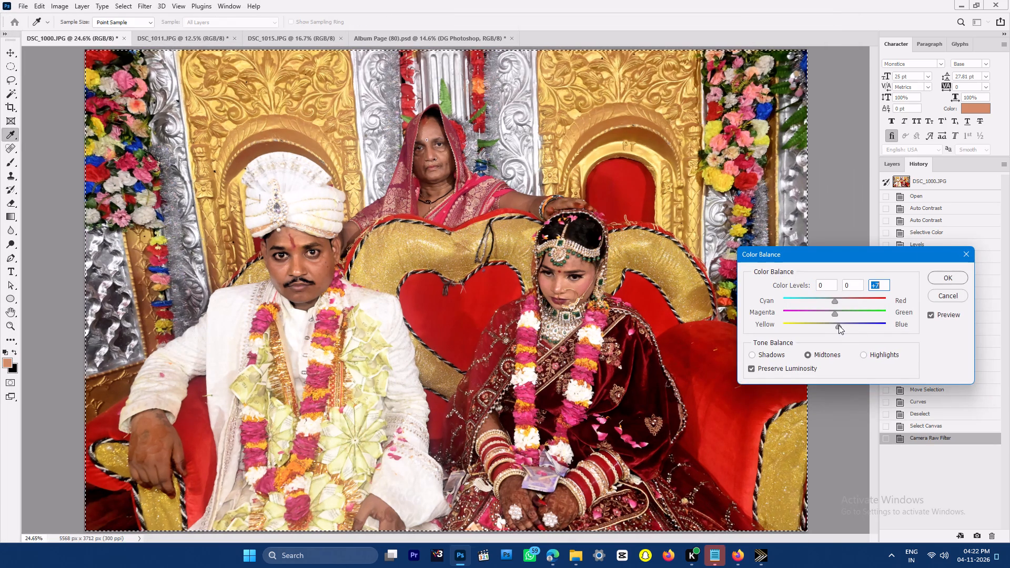
key(Return)
Cut the whole retouched DSC_1000 image and close that file without saving.
key(ctrl+a)
key(ctrl+x)
key(ctrl+w)
click(521, 200)
click(523, 207)
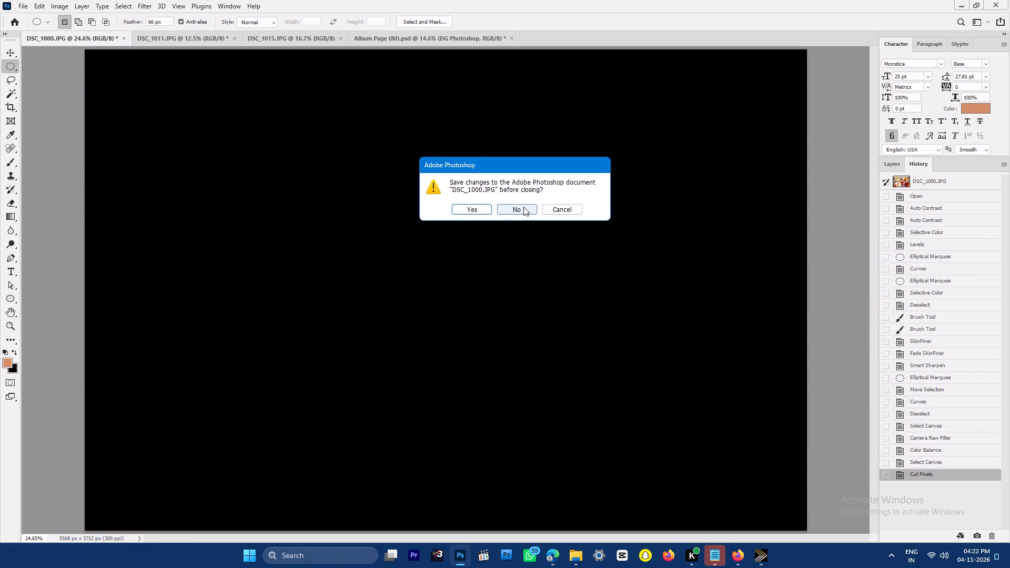
Select the black upper-left photo frame in Album Page (80).psd and paste the cut photo into it.
key(v)
click(330, 32)
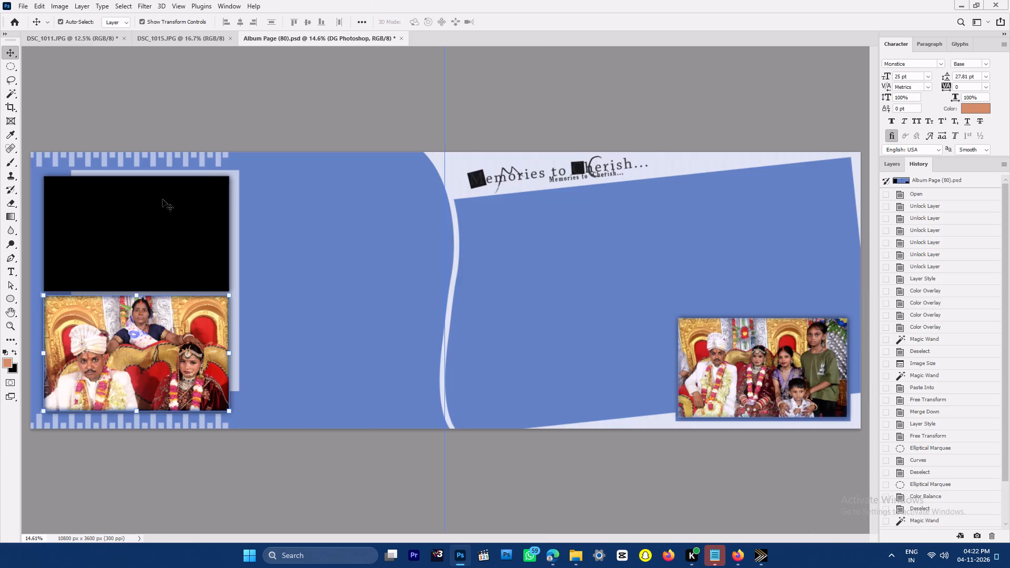
click(155, 205)
key(w)
click(155, 215)
key(ctrl+alt+shift+v)
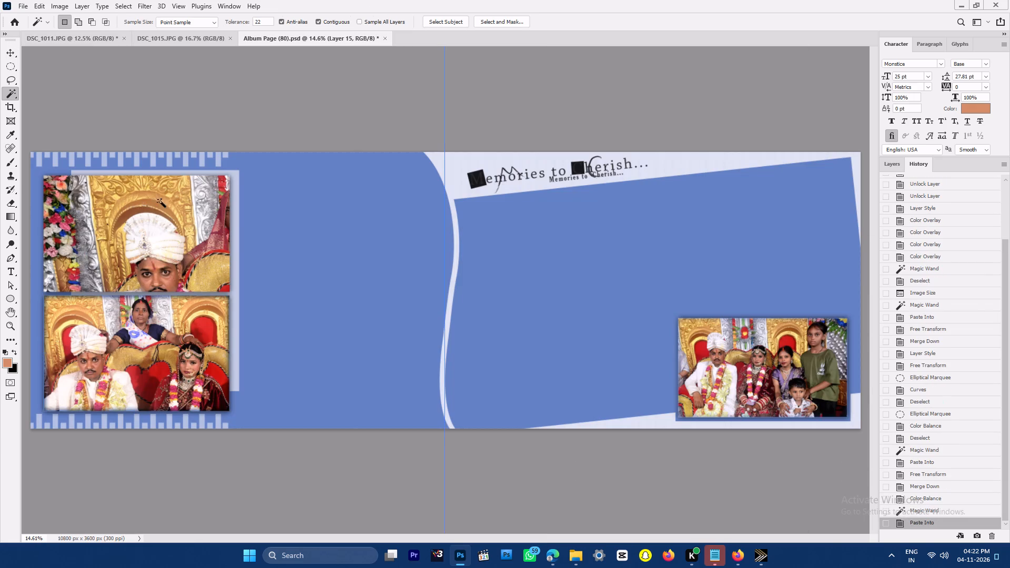
Scale the pasted photo to about 48.5%, position the couple and the woman behind them within the frame, and merge it down.
key(v)
drag(459, 295, 212, 257)
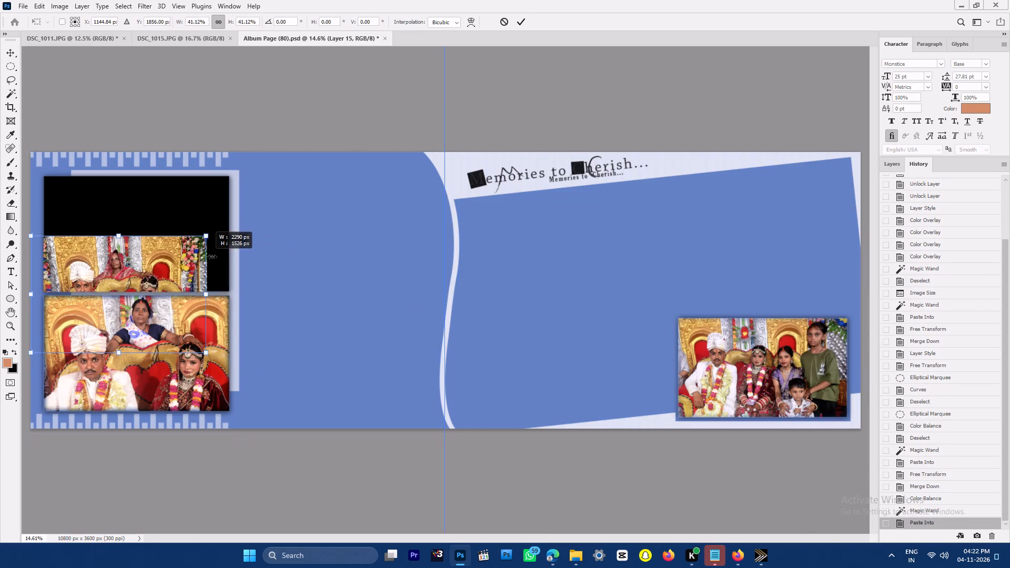
drag(212, 257, 234, 257)
drag(175, 270, 178, 212)
key(ctrl+space)
key(ctrl+space)
key(ctrl+space)
key(ctrl+space)
key(ctrl+space)
key(ctrl+space)
key(ctrl+space)
key(ctrl+space)
key(ctrl+space)
key(ctrl+space)
ctrl+drag(117, 223, 145, 254)
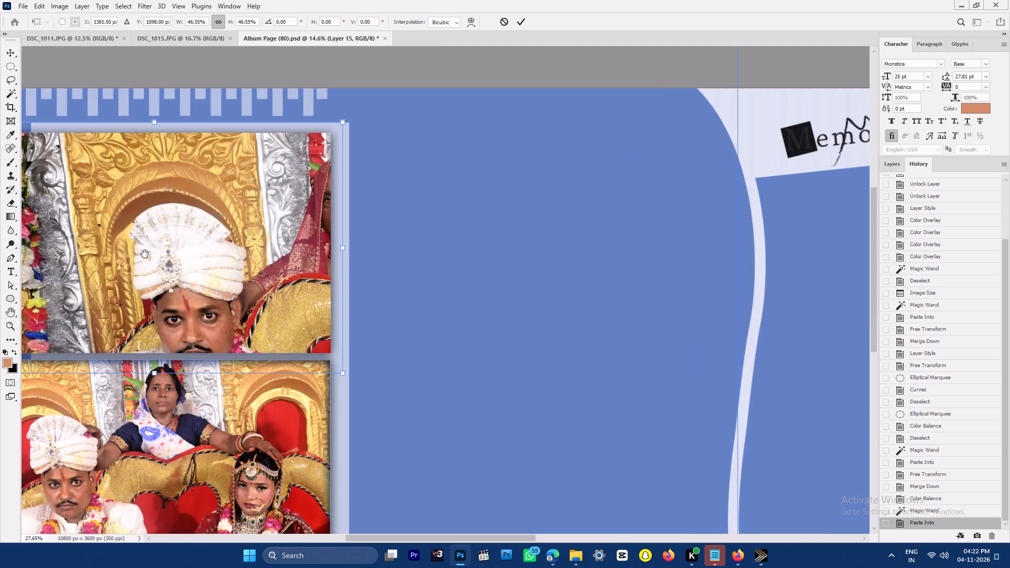
drag(132, 247, 238, 239)
drag(225, 245, 227, 237)
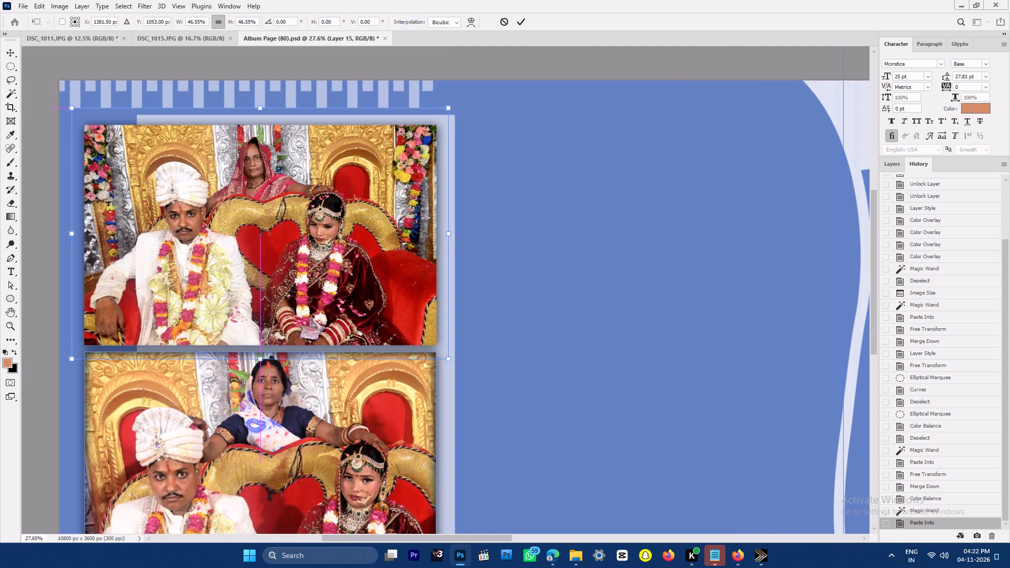
drag(445, 234, 461, 235)
double_click(287, 231)
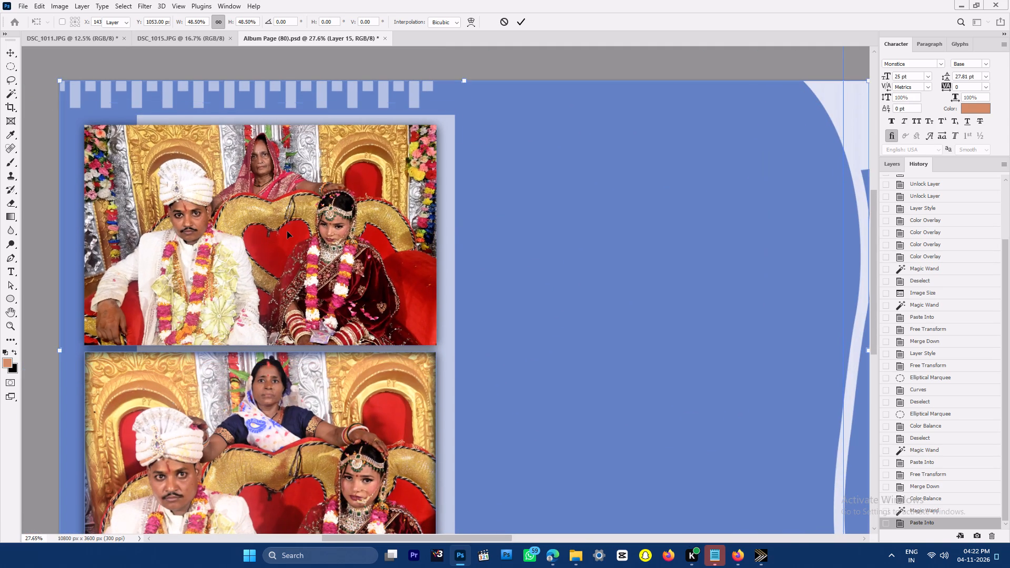
key(ctrl+e)
Reduce the Inner Glow opacity of the upper-left photo to about 53%.
key(space)
drag(248, 215, 247, 158)
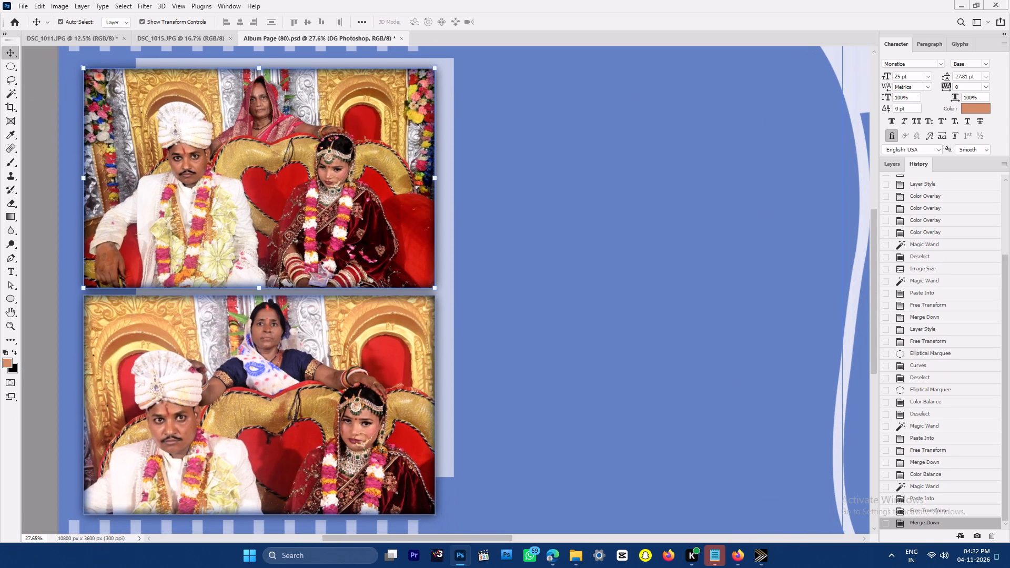
click(306, 350)
click(336, 257)
click(894, 163)
click(338, 197)
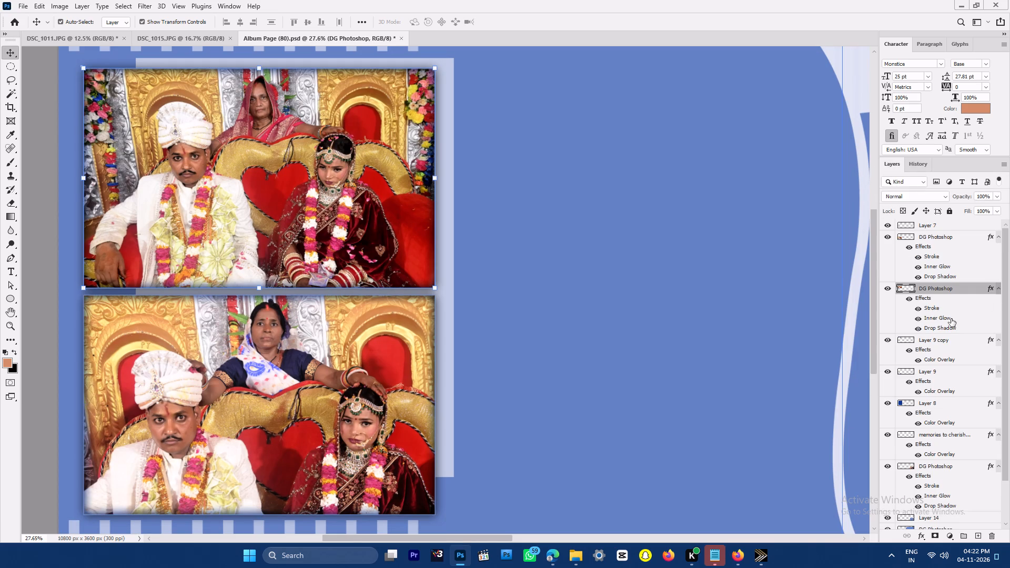
double_click(940, 317)
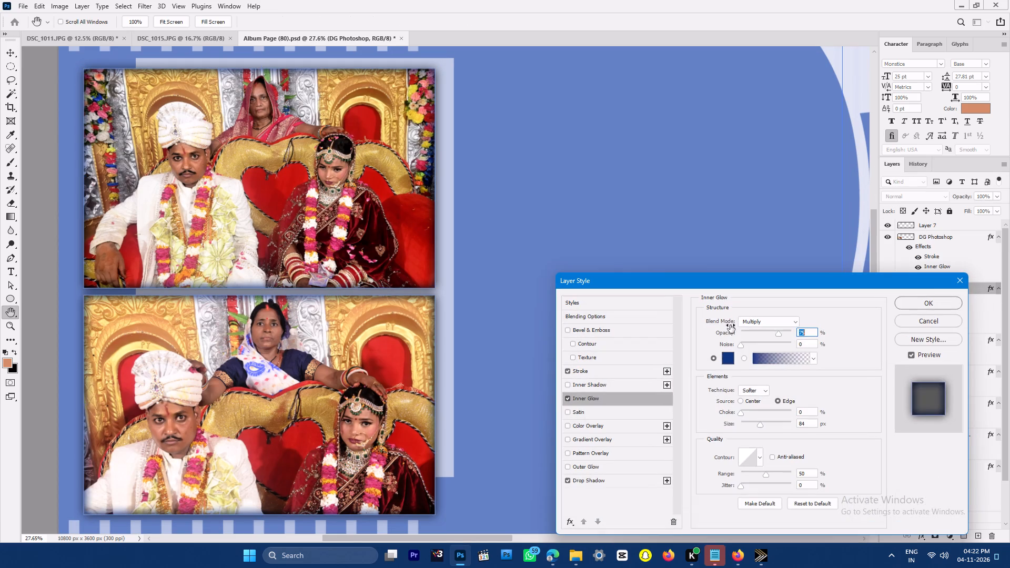
double_click(773, 333)
click(768, 333)
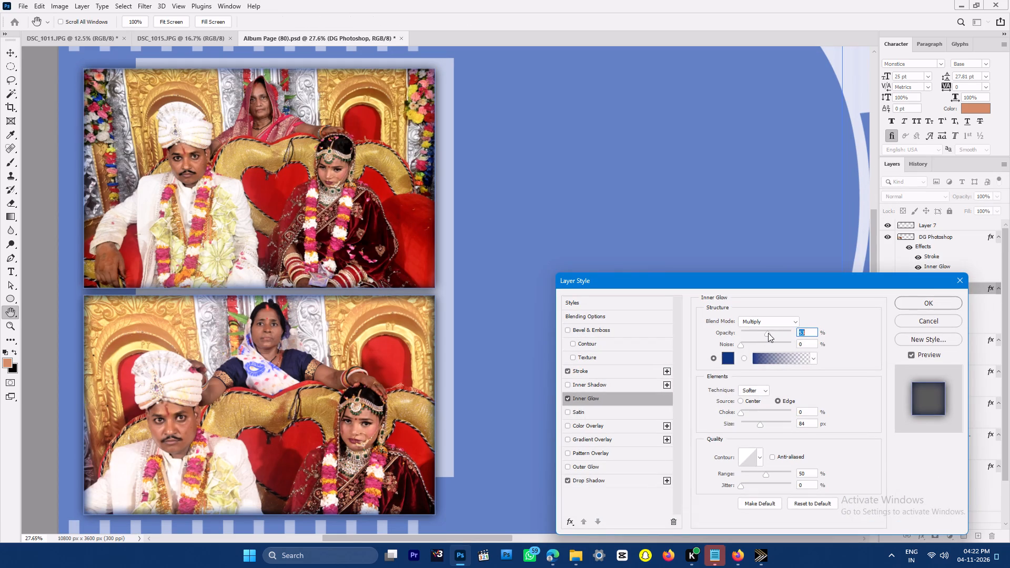
key(Return)
Add a grey Color Overlay in Normal mode at 100% opacity to the album's large left background shape.
click(256, 411)
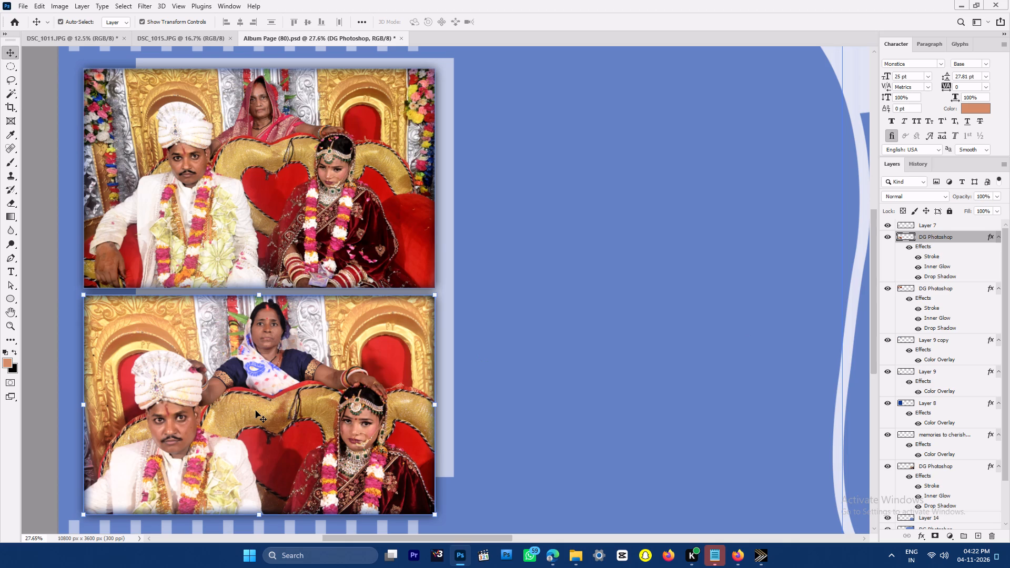
click(318, 437)
key(ctrl+0)
key(v)
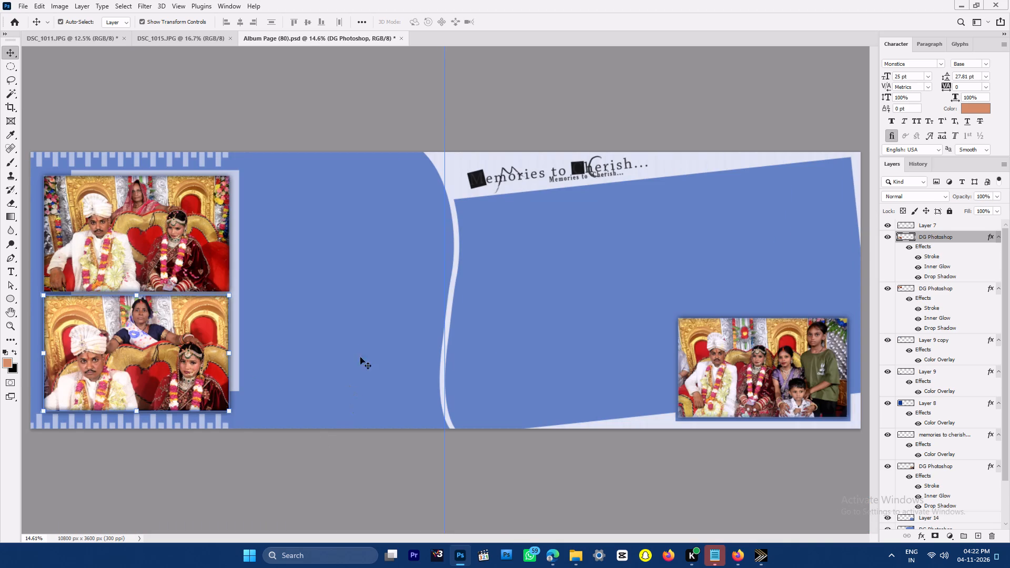
click(362, 344)
double_click(989, 520)
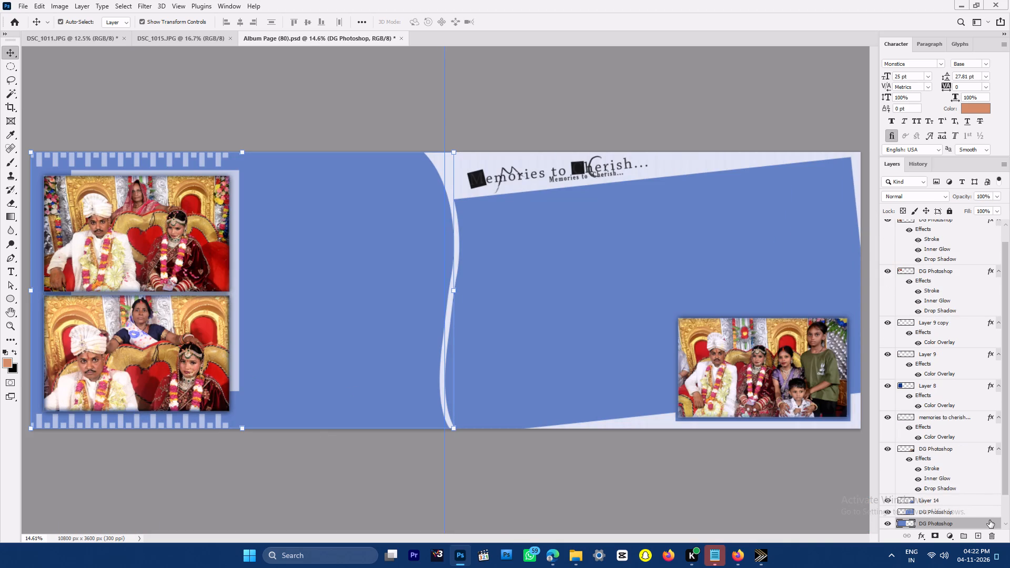
click(634, 476)
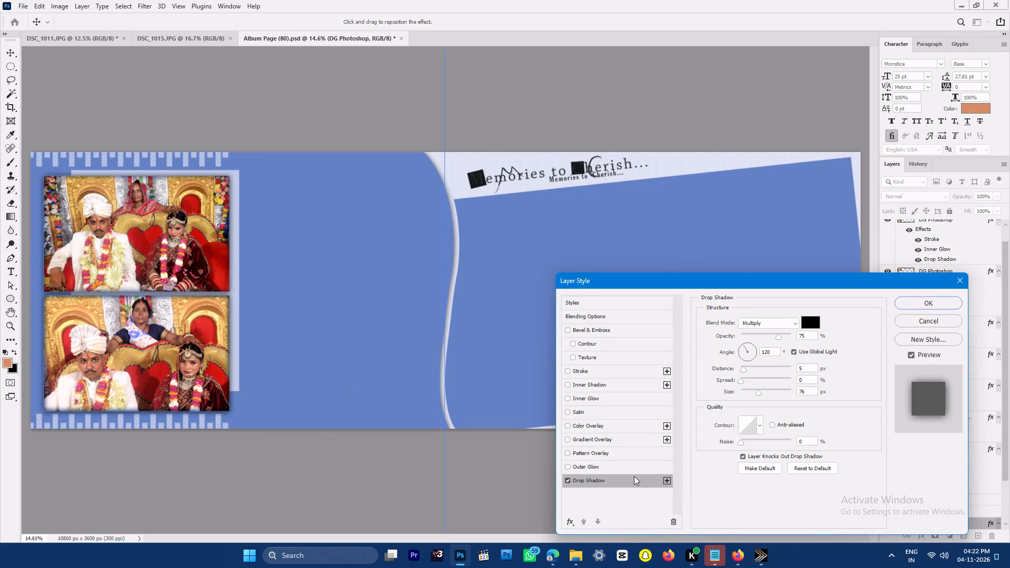
click(566, 479)
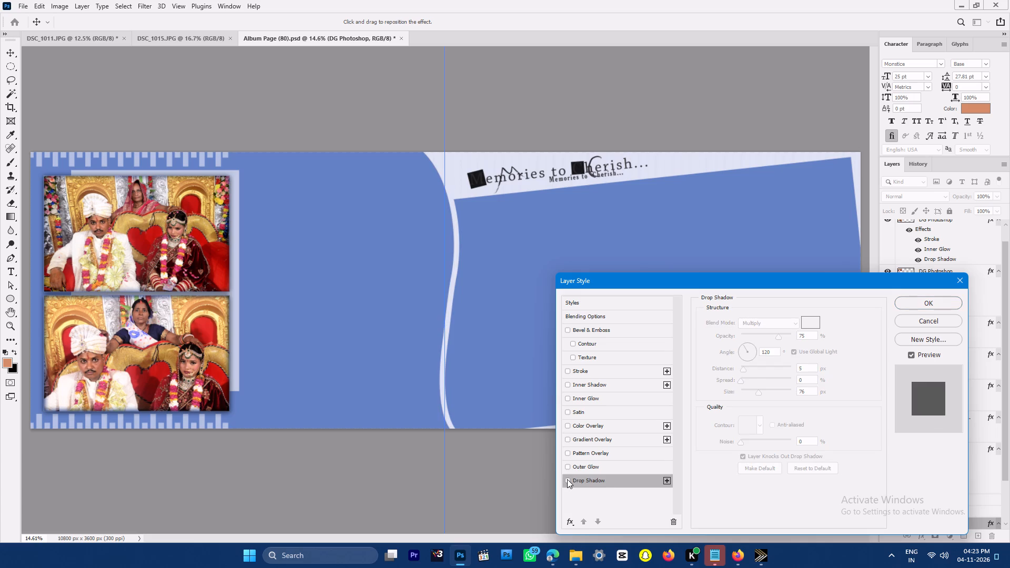
click(619, 427)
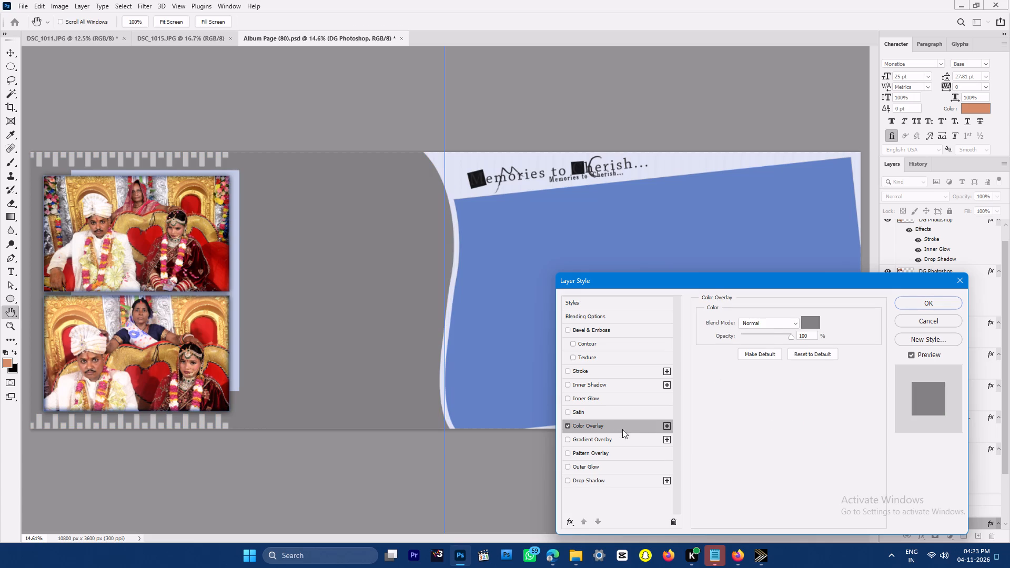
click(930, 303)
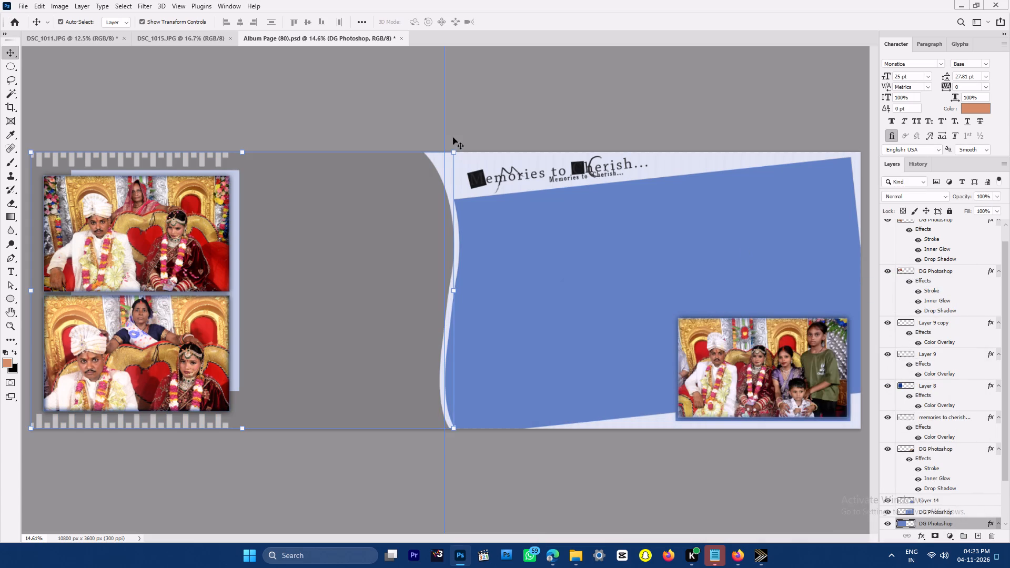
click(453, 125)
Switch to the DSC_1011 portrait and apply Auto Contrast.
click(180, 39)
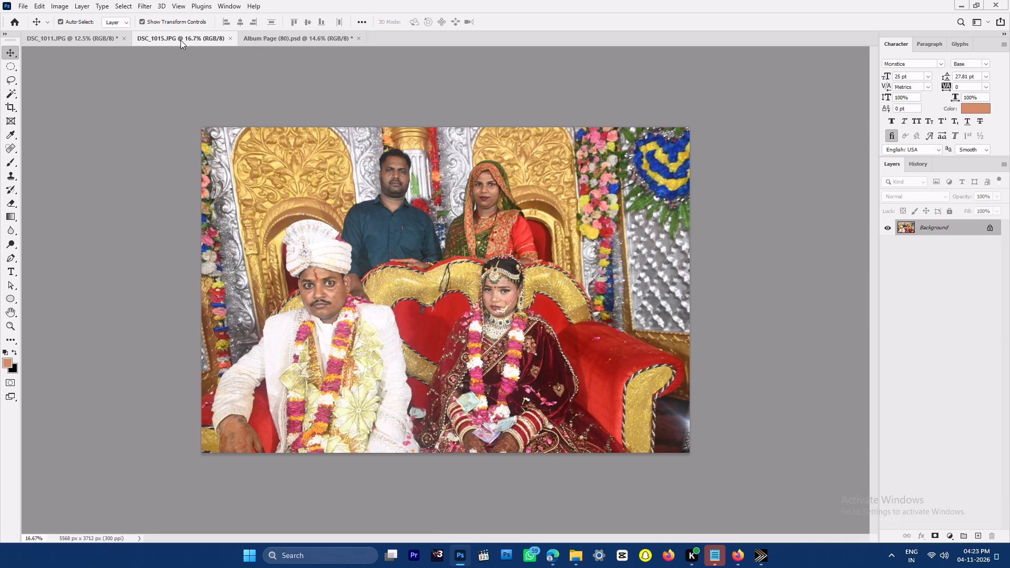
click(91, 38)
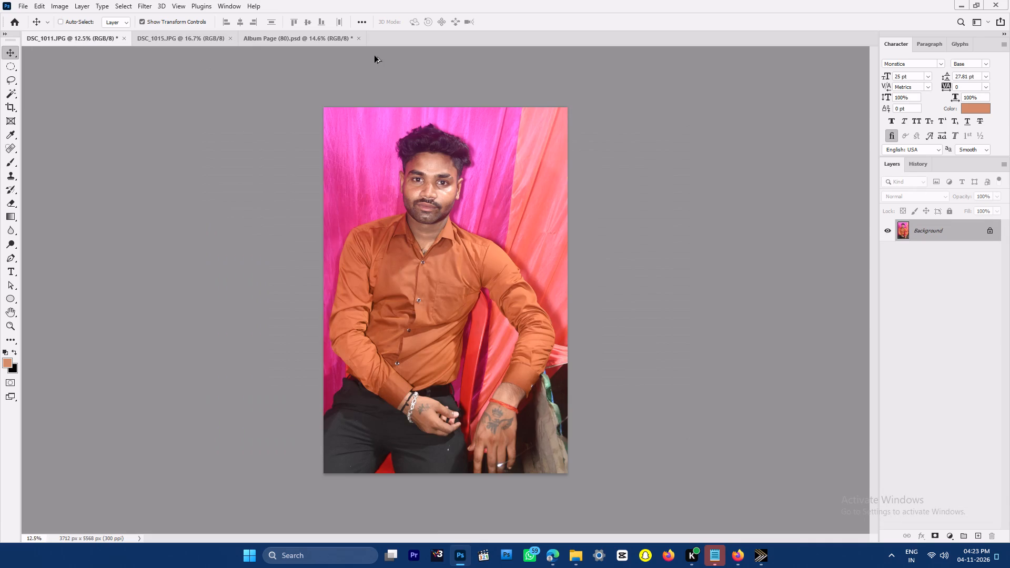
key(ctrl+alt+shift+l)
Use Selective Color to set cyan in the Reds to about +30, adjust black in the Whites, and increase black in the Blacks.
key(alt+i)
key(alt+a)
key(s)
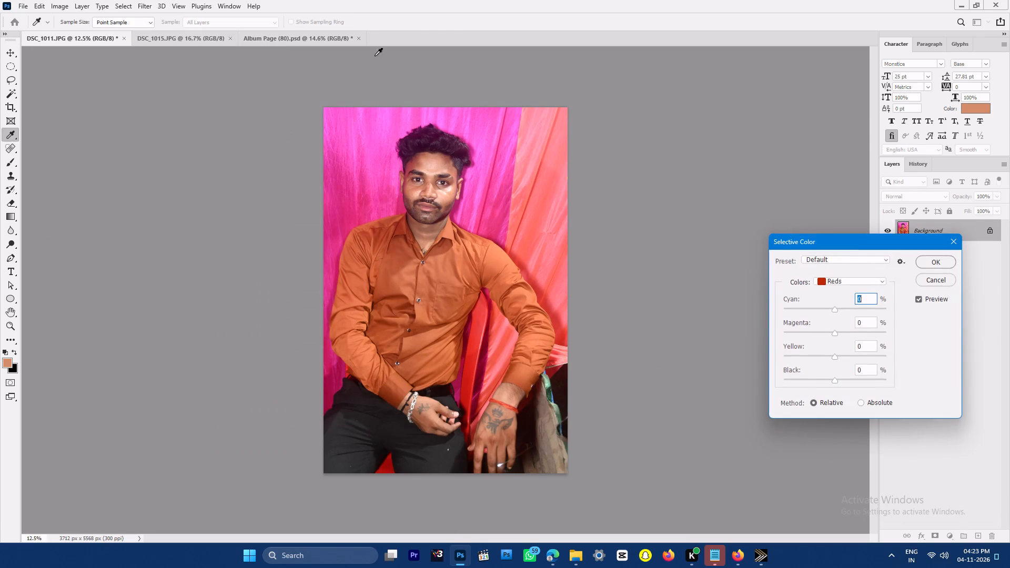
drag(845, 310, 851, 310)
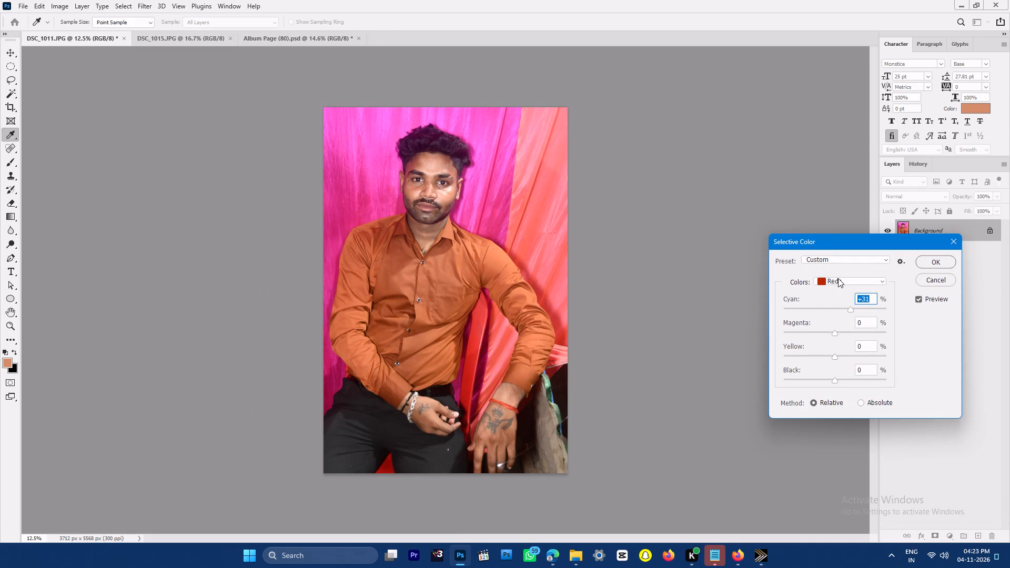
key(Down)
click(839, 279)
click(840, 347)
drag(832, 382, 815, 382)
drag(815, 382, 882, 379)
key(Up)
click(847, 279)
click(828, 367)
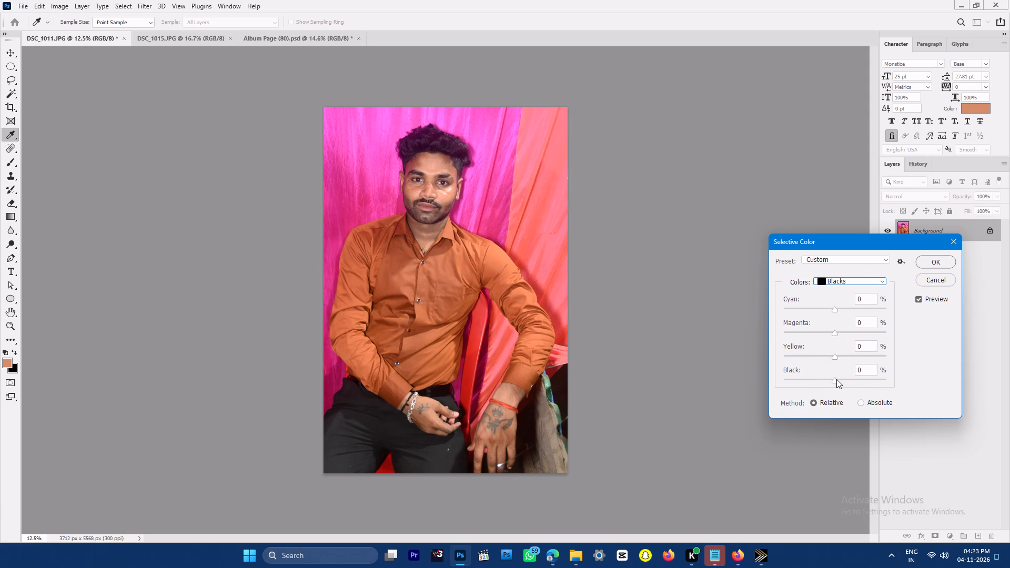
drag(837, 379, 849, 379)
key(Return)
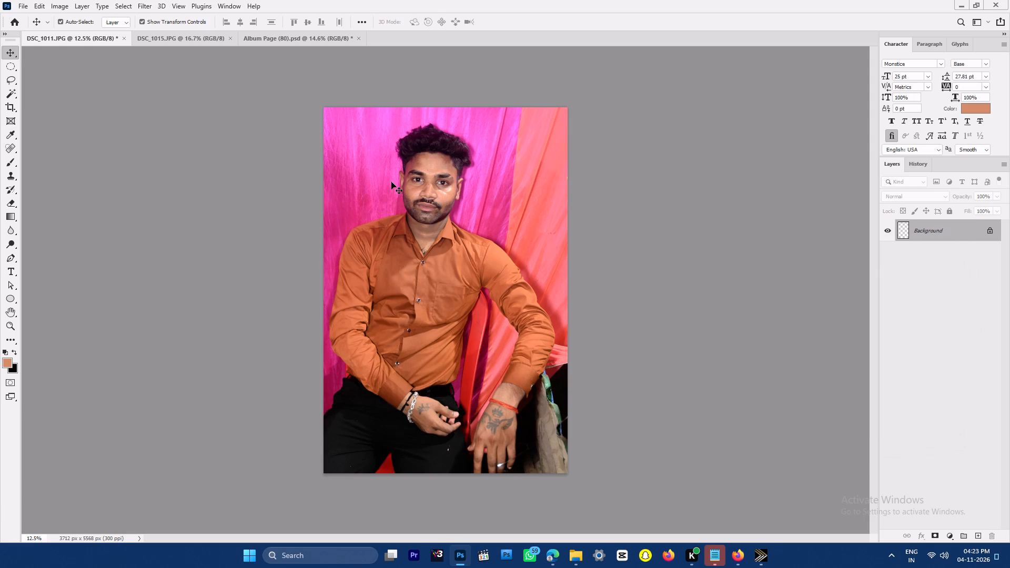
Apply a custom Curves adjustment through a 66 px feathered elliptical selection over the shiny side of the man's face, and deselect.
key(m)
key(space)
ctrl+drag(420, 156, 447, 216)
drag(409, 140, 502, 269)
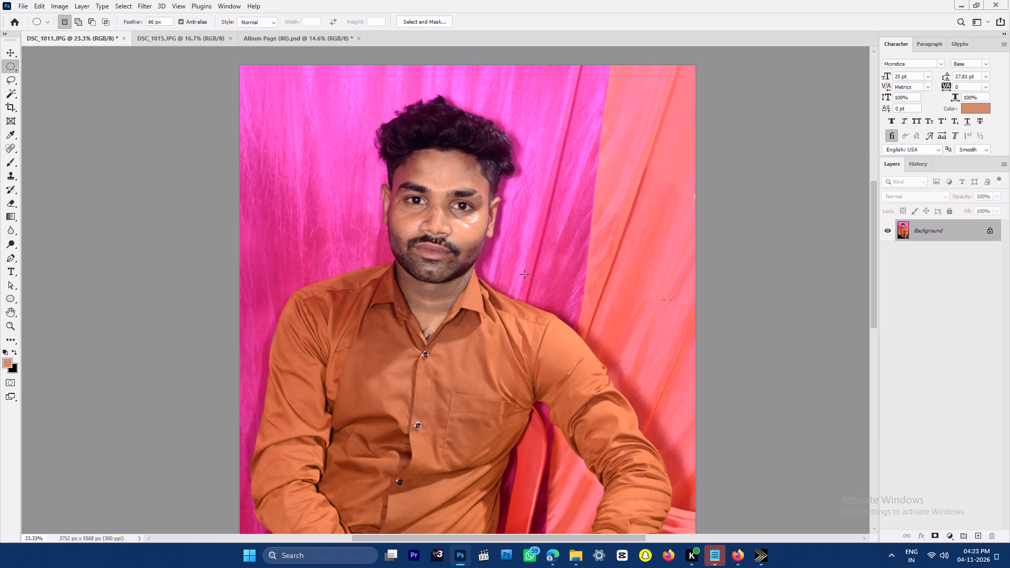
key(ctrl+space)
key(ctrl+alt+m)
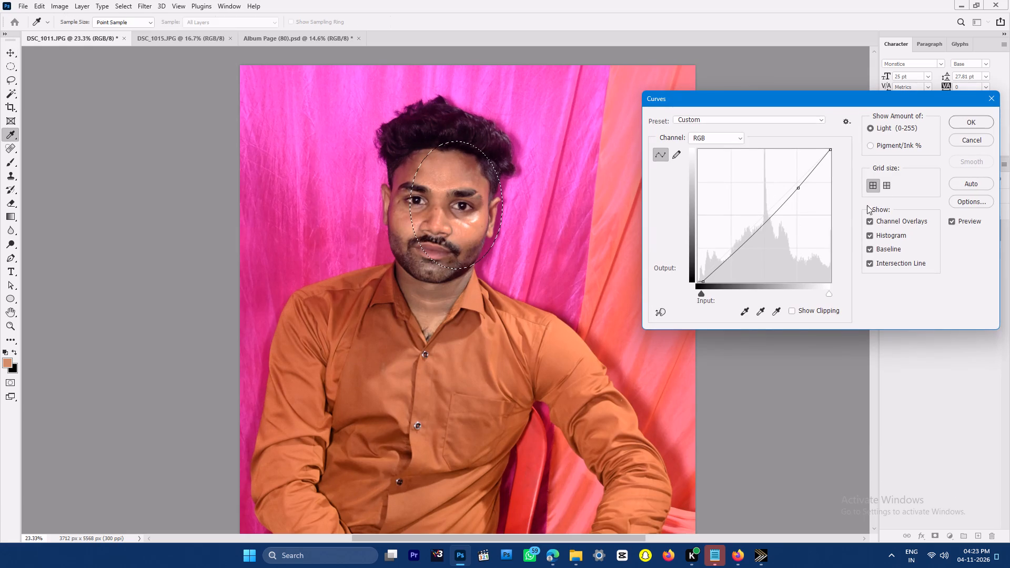
click(799, 189)
key(Up)
key(Down)
key(Return)
click(506, 171)
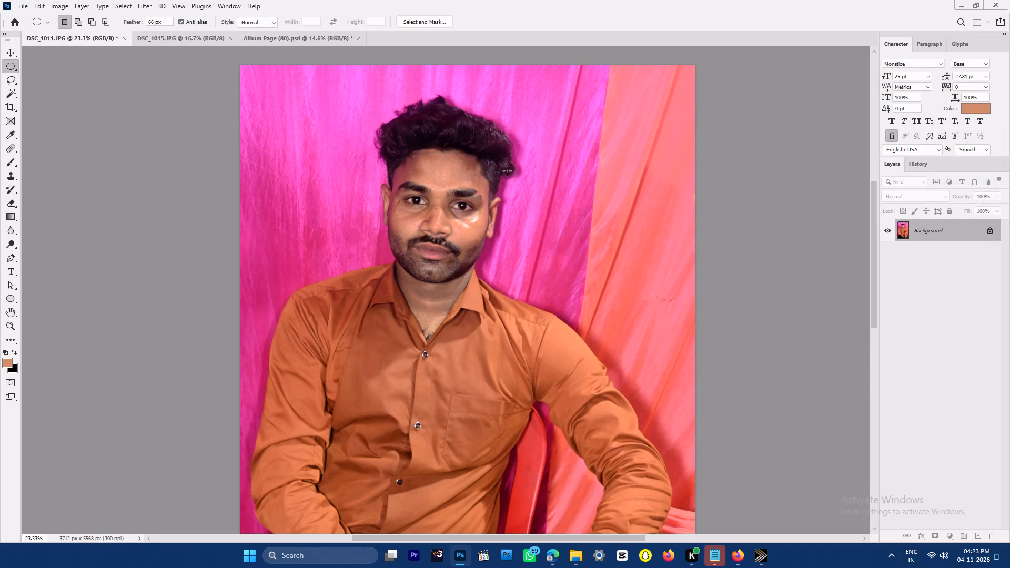
key(ctrl+d)
Paint sampled skin tones over the shiny patch below his left eye with an 80 px brush at 55% opacity and flow.
key(ctrl+space)
ctrl+drag(447, 166, 506, 276)
key(b)
key(b)
key(space)
key(space)
key(space)
key(space)
key(space)
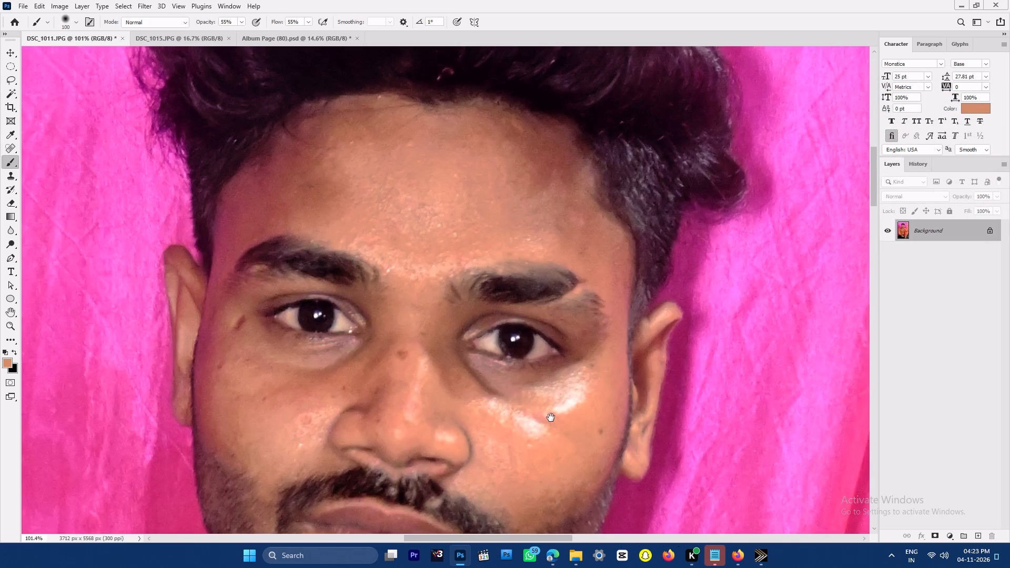
drag(547, 411, 514, 295)
key(bracketleft)
key(bracketleft)
alt+click(546, 306)
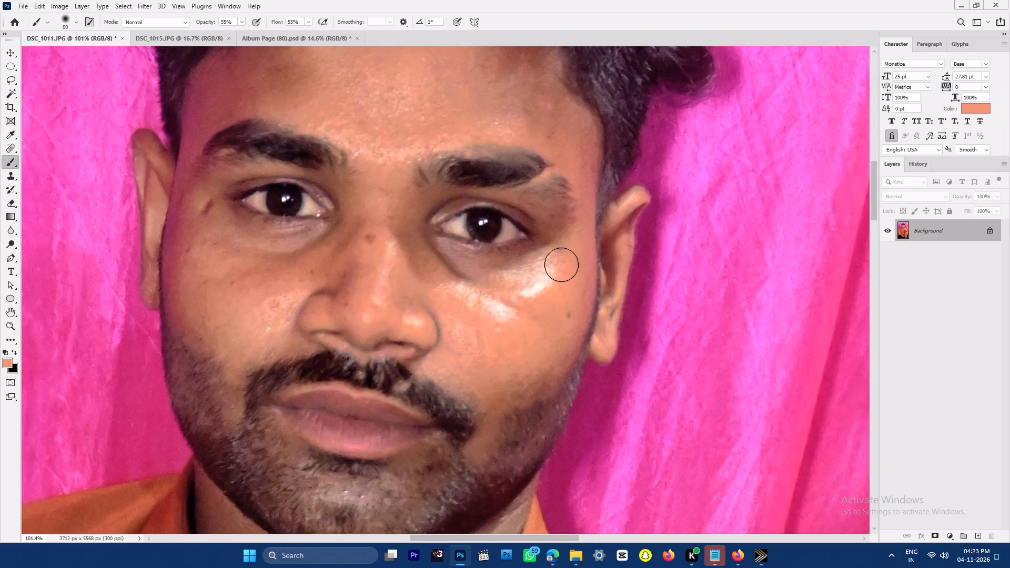
alt+click(565, 288)
drag(567, 252, 490, 307)
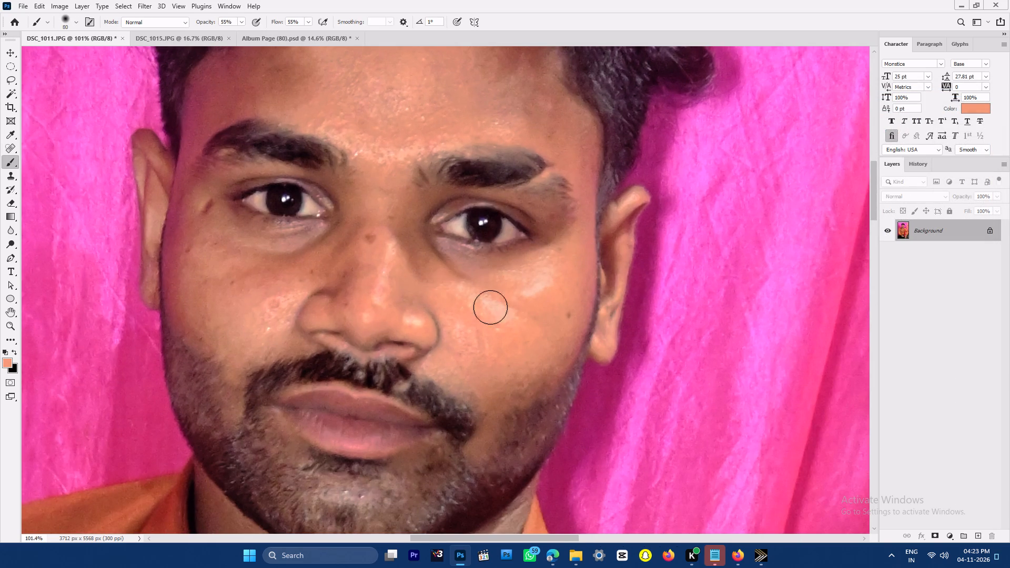
drag(490, 307, 519, 306)
key(ctrl+z)
alt+click(548, 314)
drag(565, 281, 547, 257)
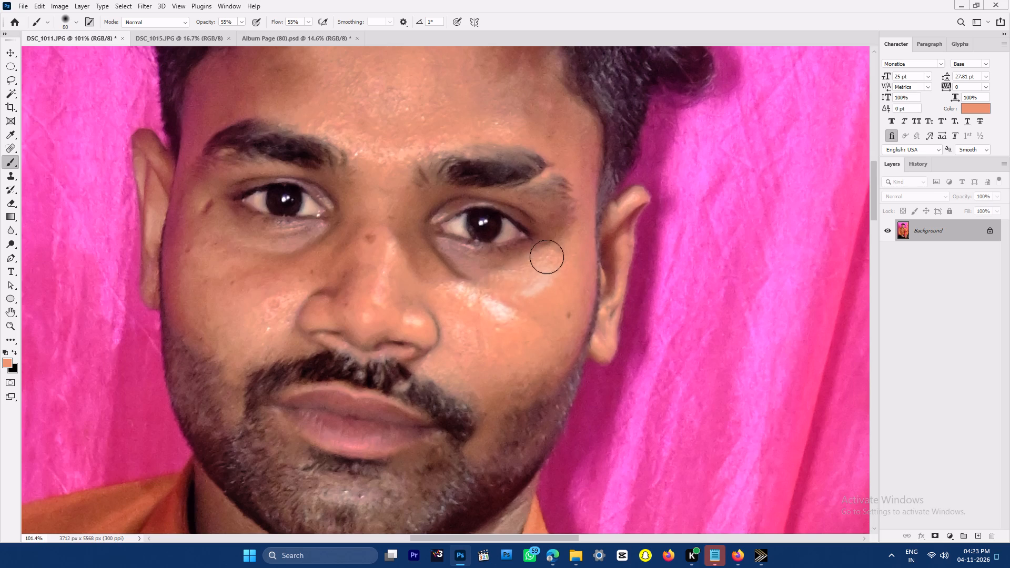
drag(547, 257, 487, 279)
alt+click(538, 320)
drag(529, 323, 438, 278)
Cover the reddish spot on his right cheek and blend remaining shine on the left cheek using sampled skin tones.
alt+click(256, 272)
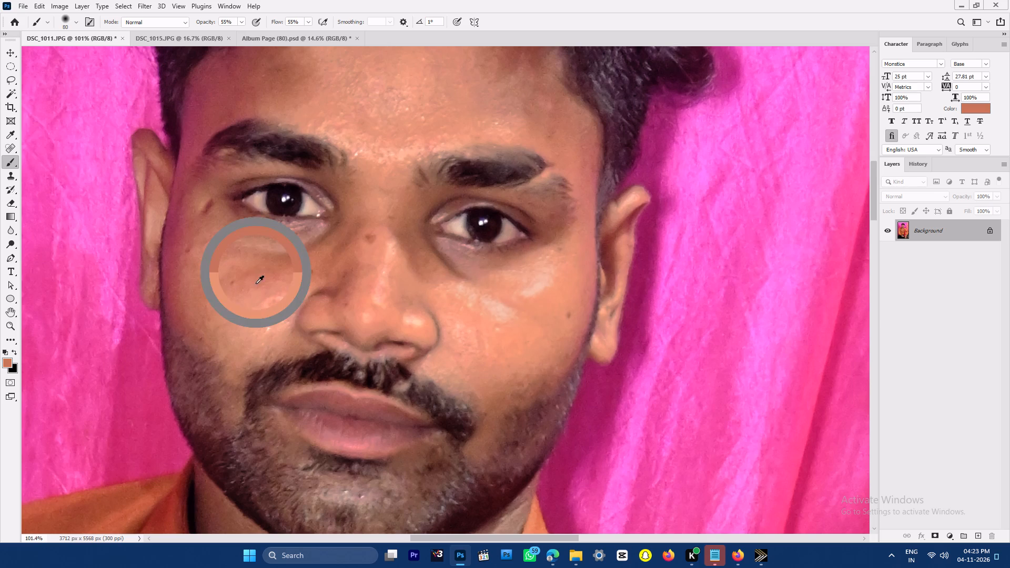
drag(260, 292, 281, 320)
key(ctrl+space)
ctrl+drag(336, 338, 311, 296)
alt+click(444, 329)
drag(446, 327, 431, 318)
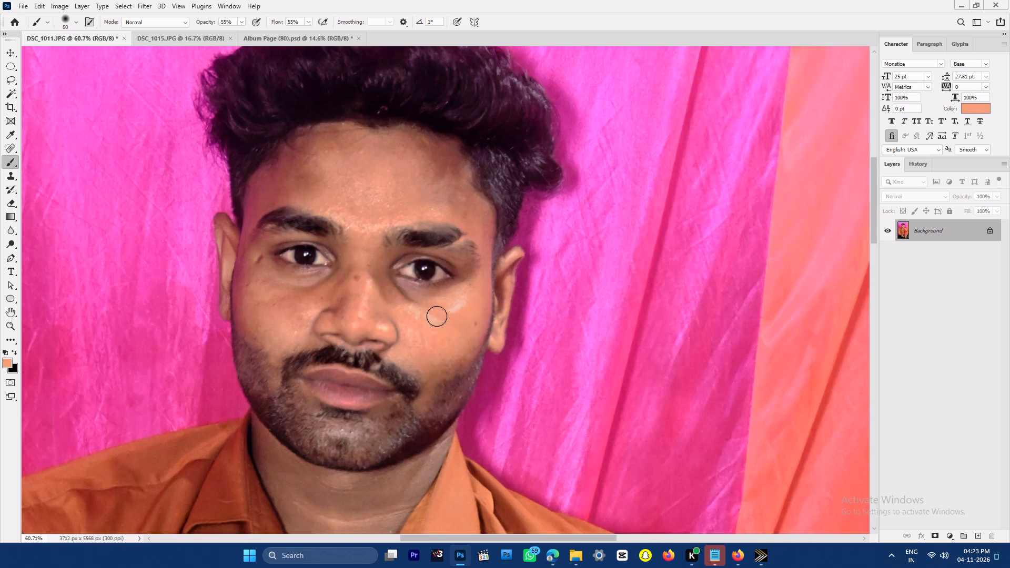
alt+click(442, 327)
drag(448, 315, 461, 301)
key(ctrl+space)
ctrl+drag(486, 343, 460, 309)
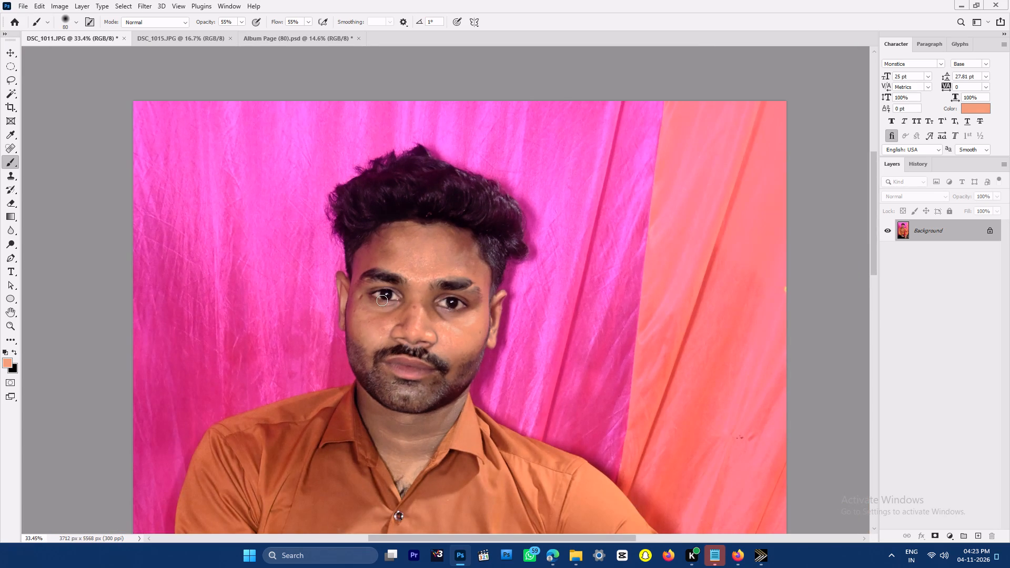
Run the saved retouching filter on the portrait and fade its effect in Normal mode.
key(F7)
key(ctrl+shift+f)
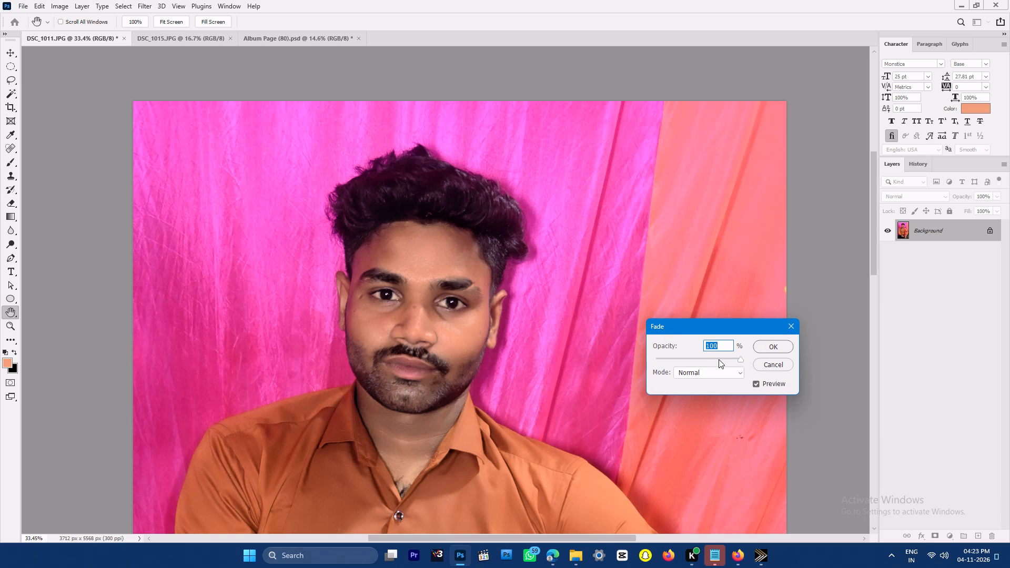
click(719, 359)
click(722, 358)
click(767, 349)
Run the second saved filter on the portrait and fade its effect to 80% in Normal mode.
key(F5)
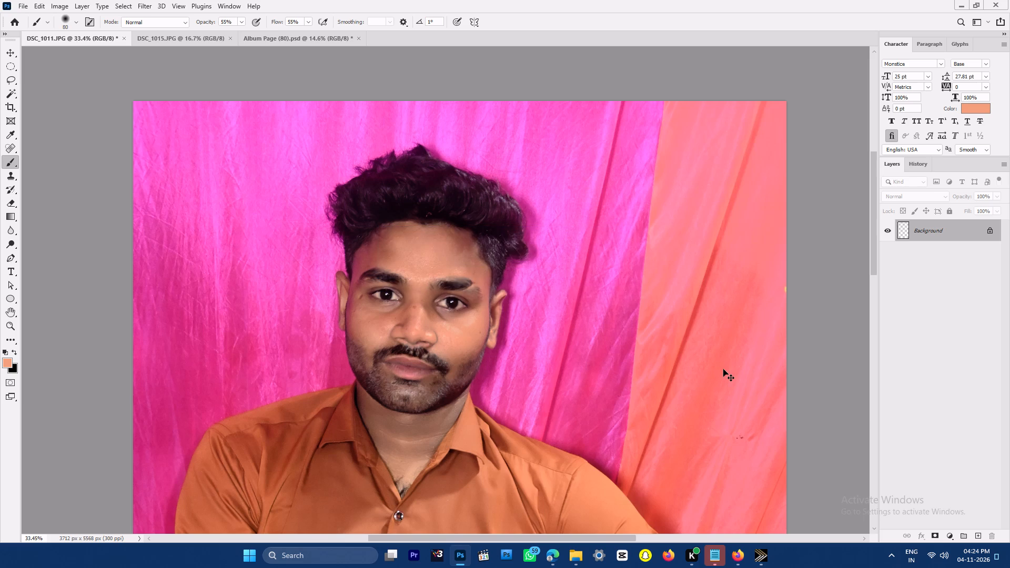
key(ctrl+shift+f)
click(722, 362)
click(723, 362)
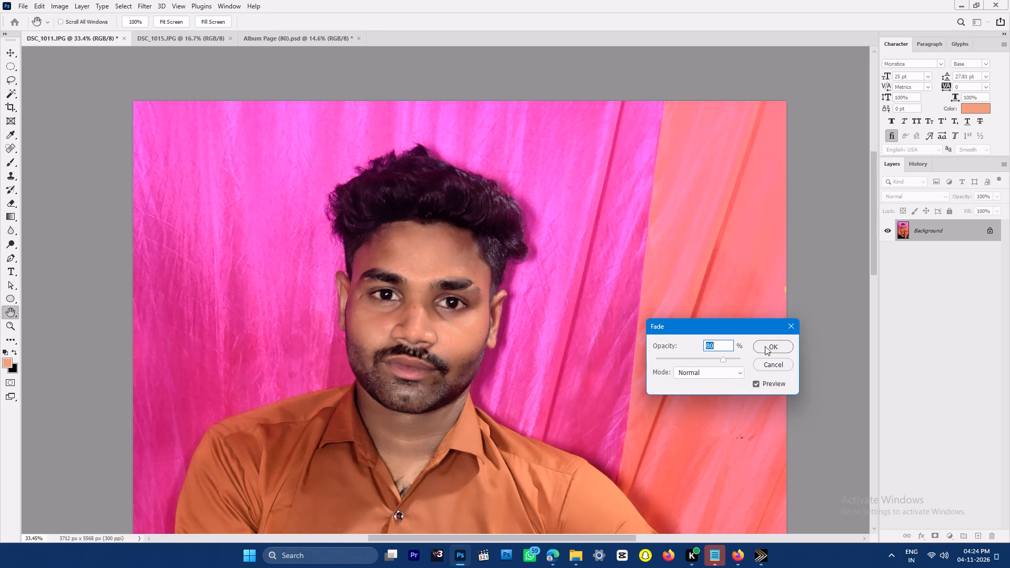
click(766, 346)
Apply Curves with its upper point raised slightly inside a feathered elliptical selection over his left side of the face, and deselect.
key(m)
key(m)
drag(384, 232, 519, 442)
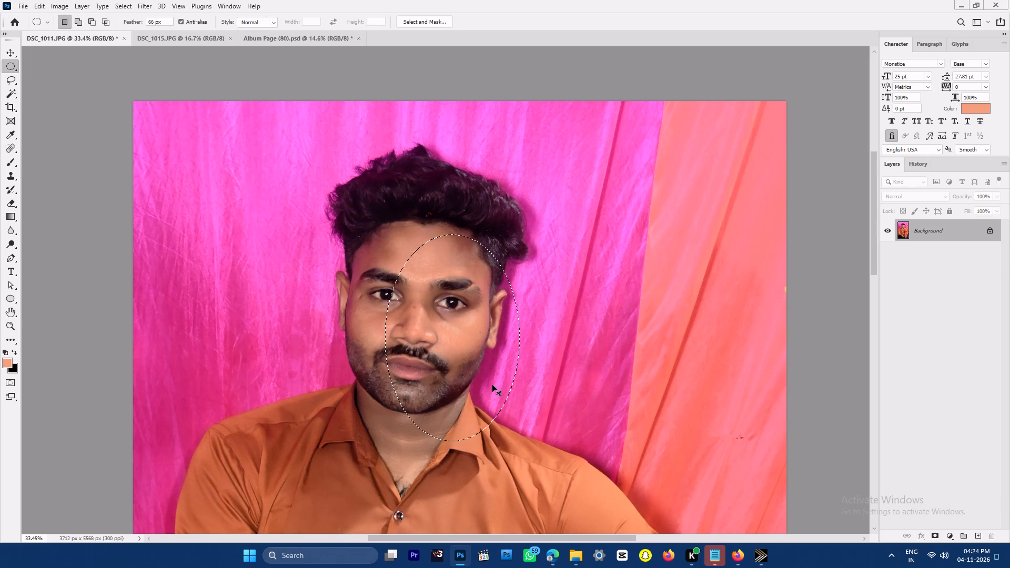
key(ctrl+alt+m)
click(797, 187)
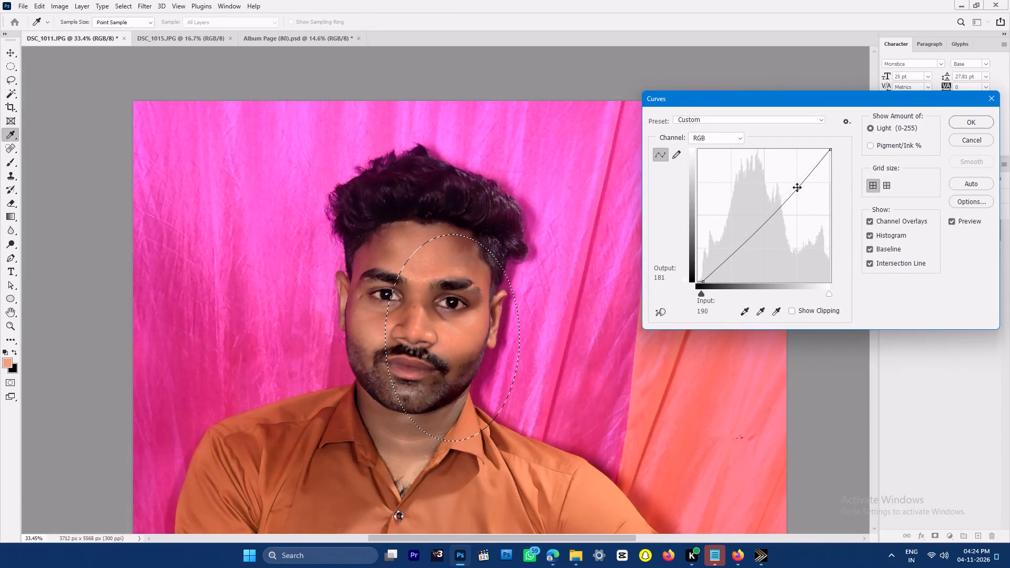
key(Up)
key(Up)
key(Up)
key(Up)
key(Return)
click(460, 212)
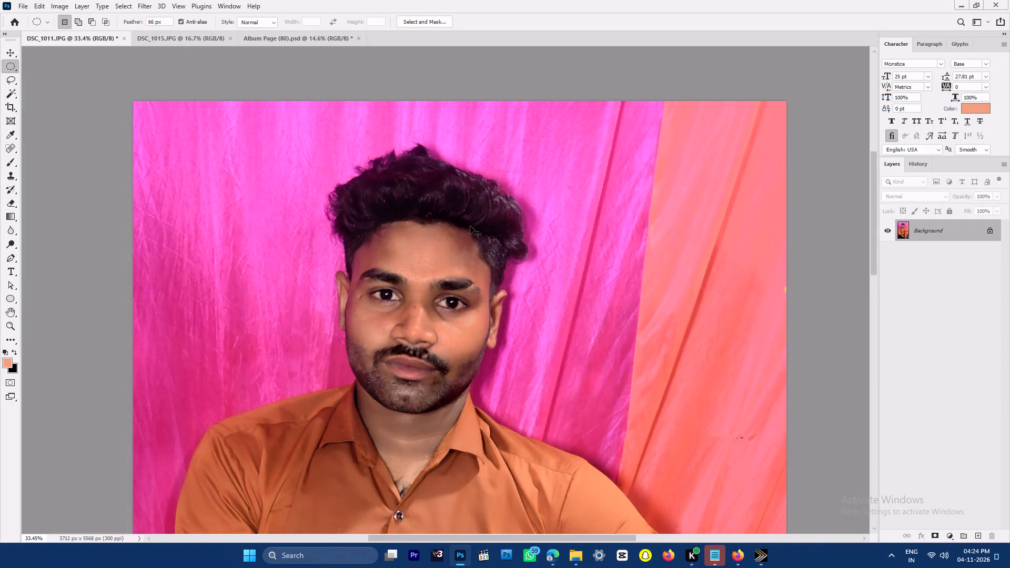
Cut the entire retouched portrait out of DSC_1011 and close that document without saving.
key(ctrl+space)
key(ctrl+space)
key(ctrl+space)
key(ctrl+space)
key(ctrl+space)
key(ctrl+space)
key(ctrl+space)
ctrl+drag(494, 291, 473, 260)
drag(326, 187, 417, 219)
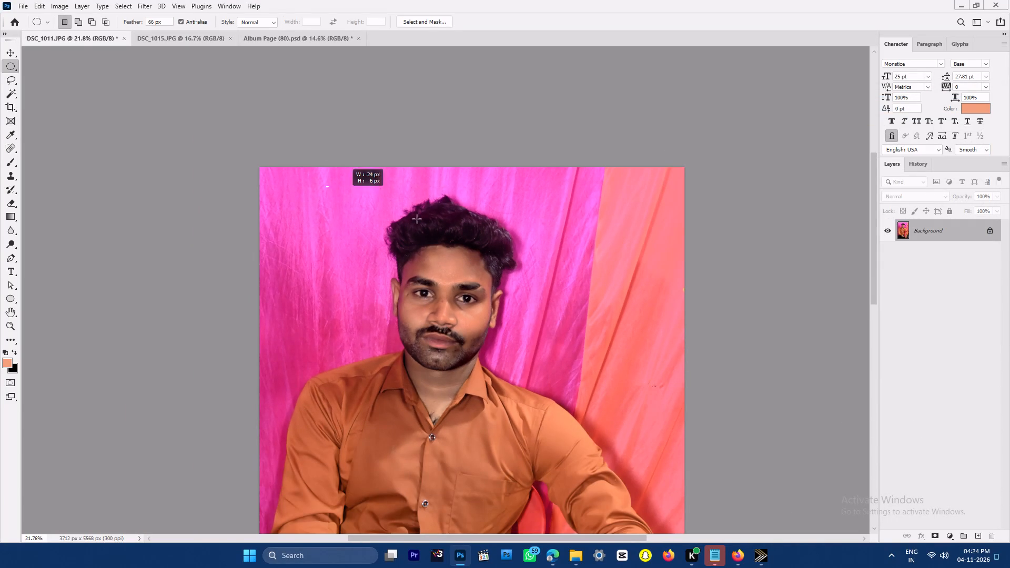
drag(417, 219, 565, 276)
key(ctrl+a)
key(ctrl+x)
key(ctrl+w)
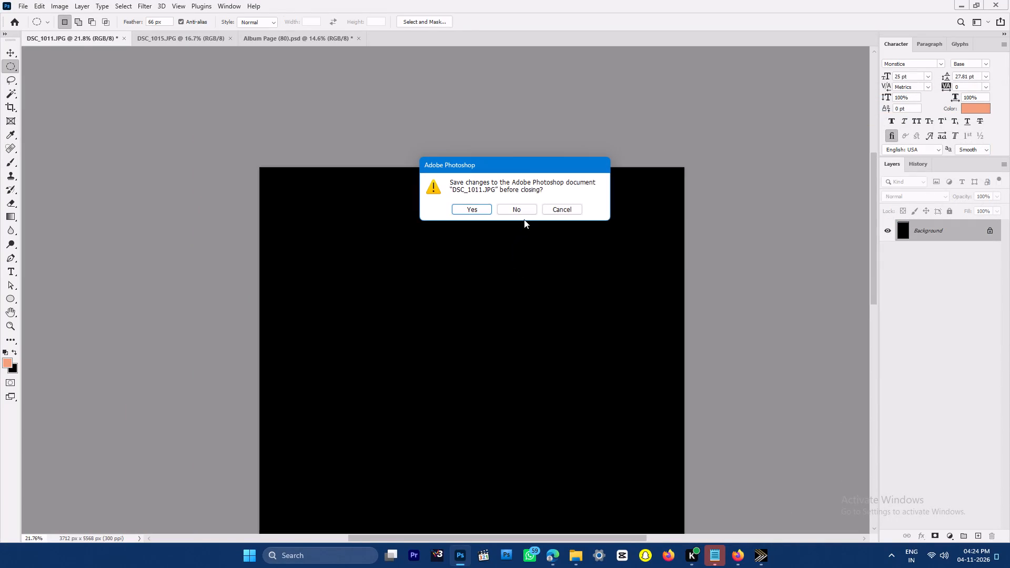
click(527, 211)
Paste the cut portrait into the outline of the album's large grey background shape, as a masked layer above it.
key(v)
key(v)
click(185, 36)
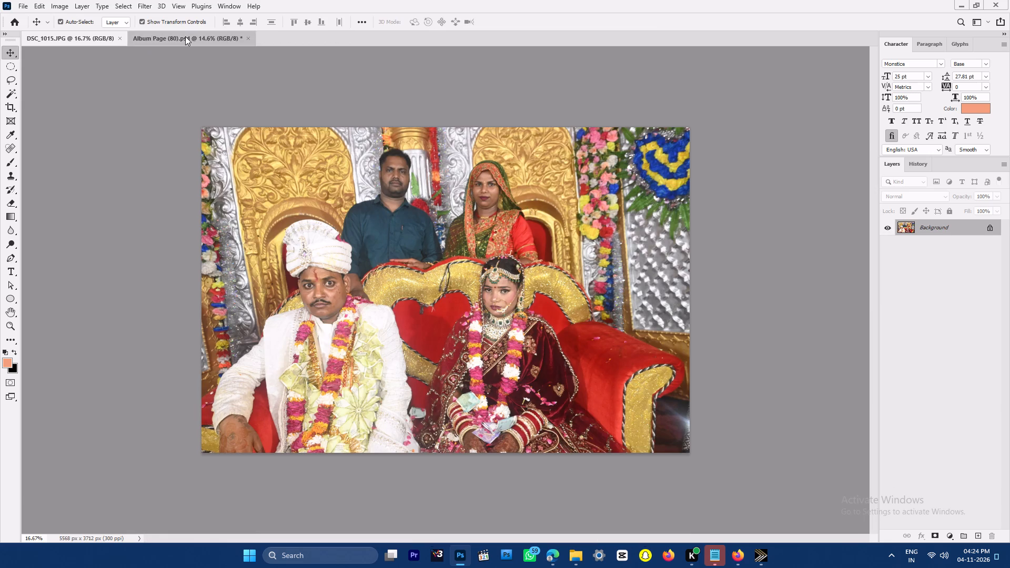
click(371, 319)
ctrl+click(904, 504)
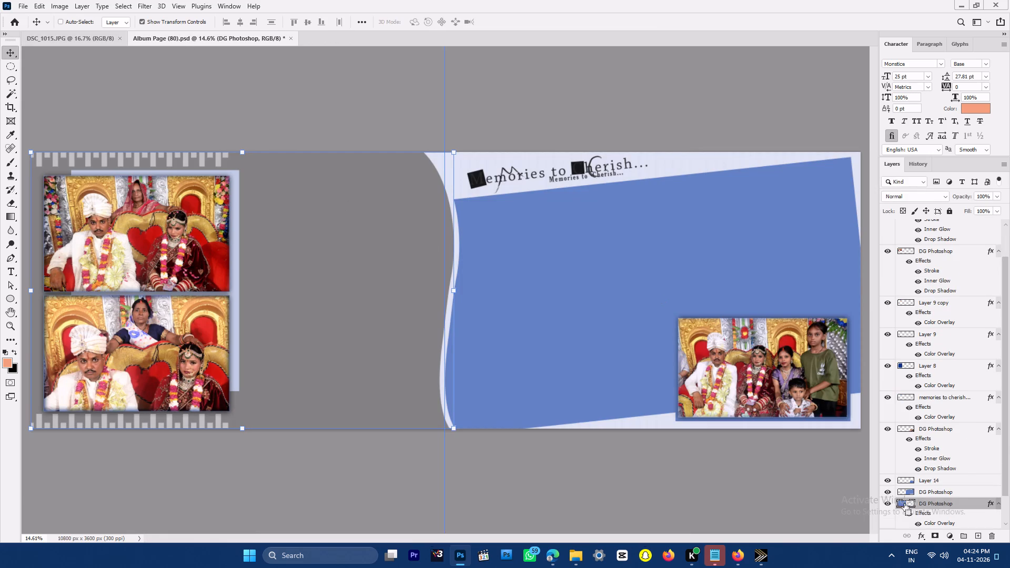
key(ctrl+alt+shift+v)
Scale the portrait to about 75% and position it between the two stacked couple photos and the shape's curved edge.
key(ctrl+t)
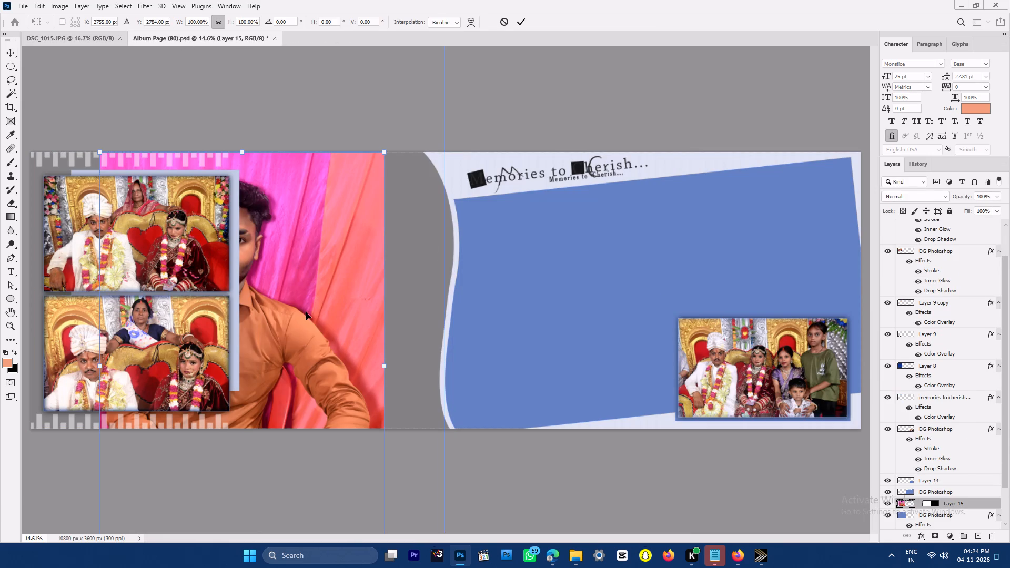
drag(306, 312, 390, 292)
drag(179, 343, 227, 338)
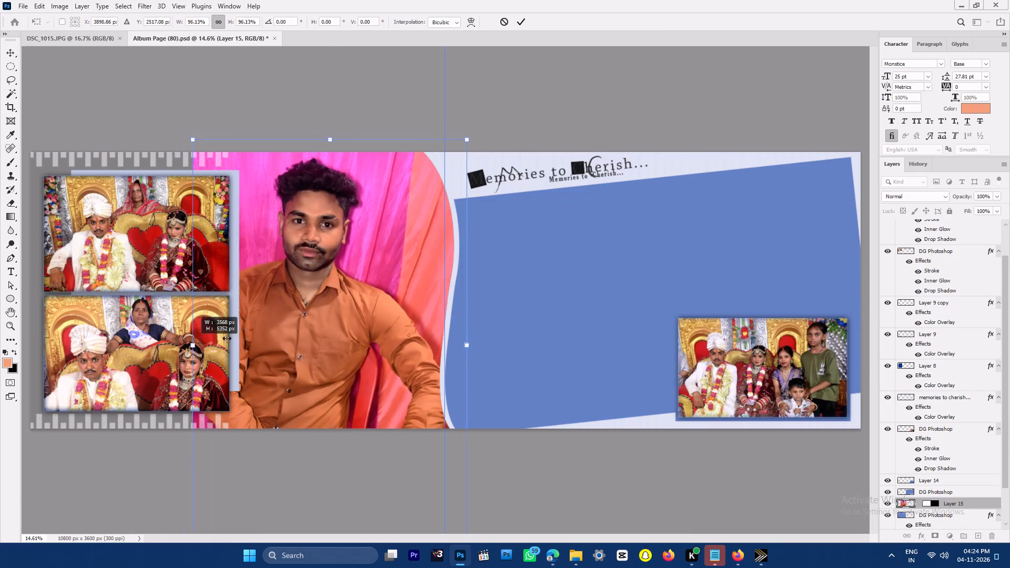
drag(227, 338, 235, 335)
drag(286, 352, 286, 346)
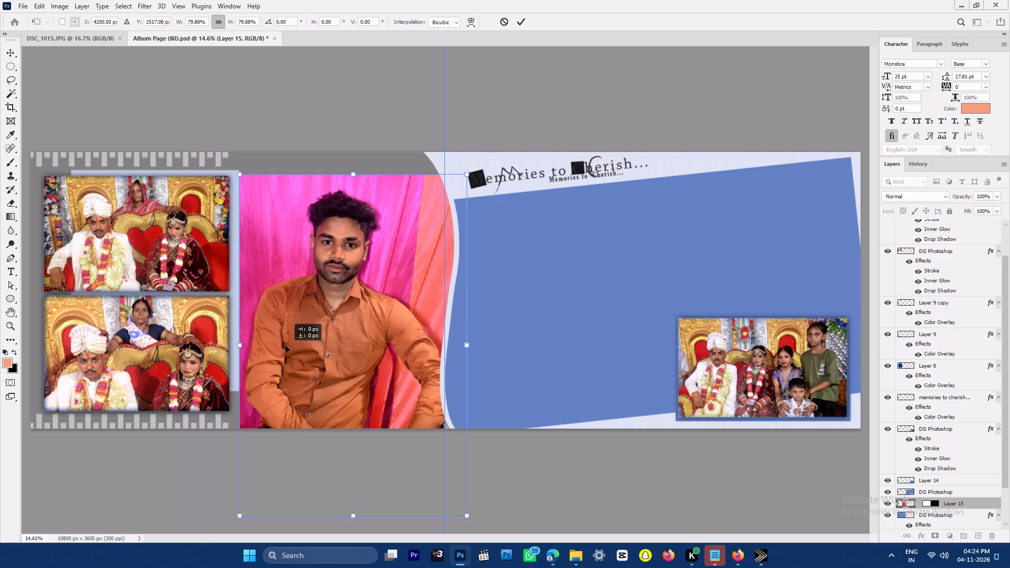
drag(286, 346, 285, 317)
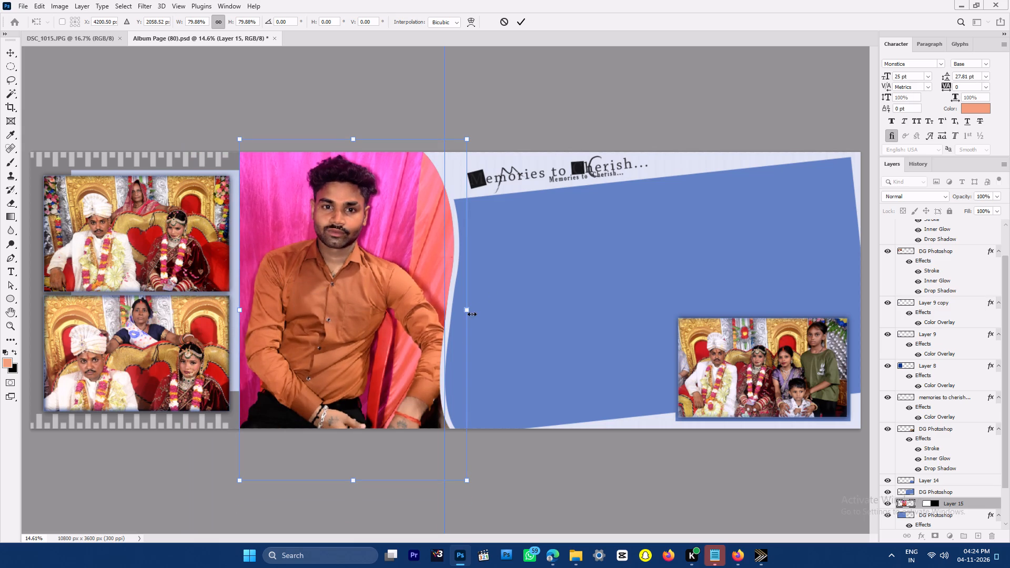
drag(472, 314, 458, 315)
double_click(384, 311)
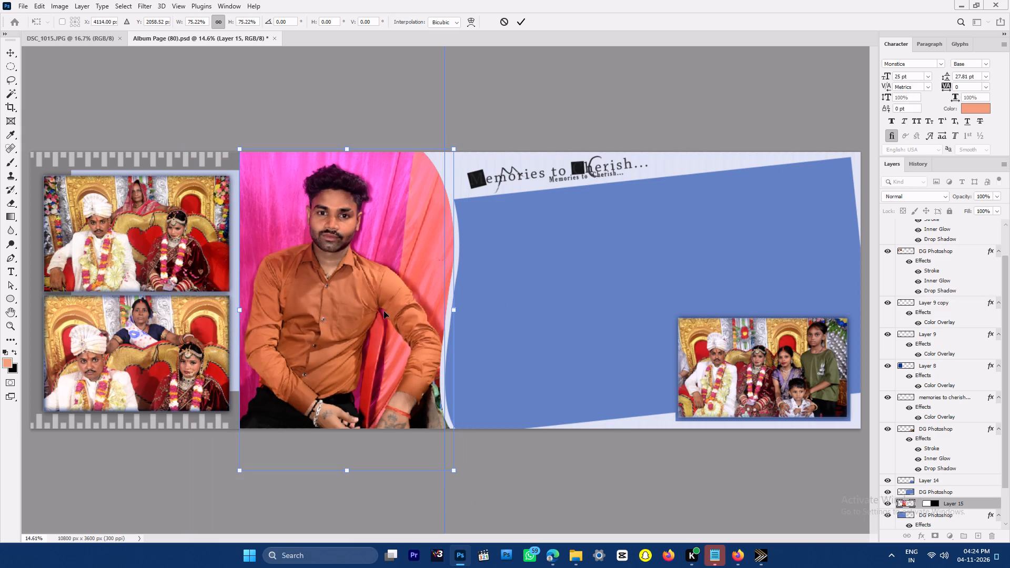
drag(352, 313, 352, 308)
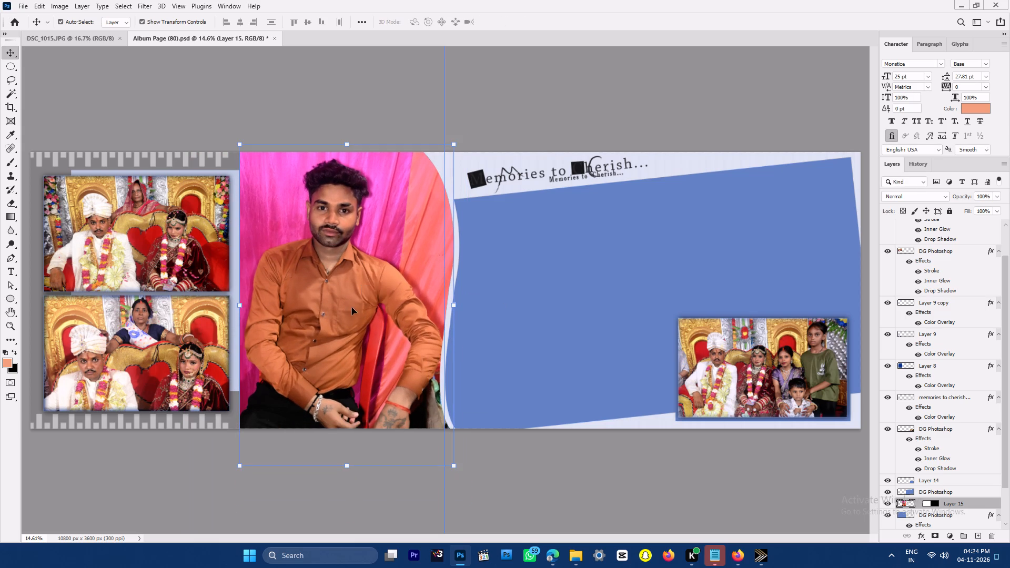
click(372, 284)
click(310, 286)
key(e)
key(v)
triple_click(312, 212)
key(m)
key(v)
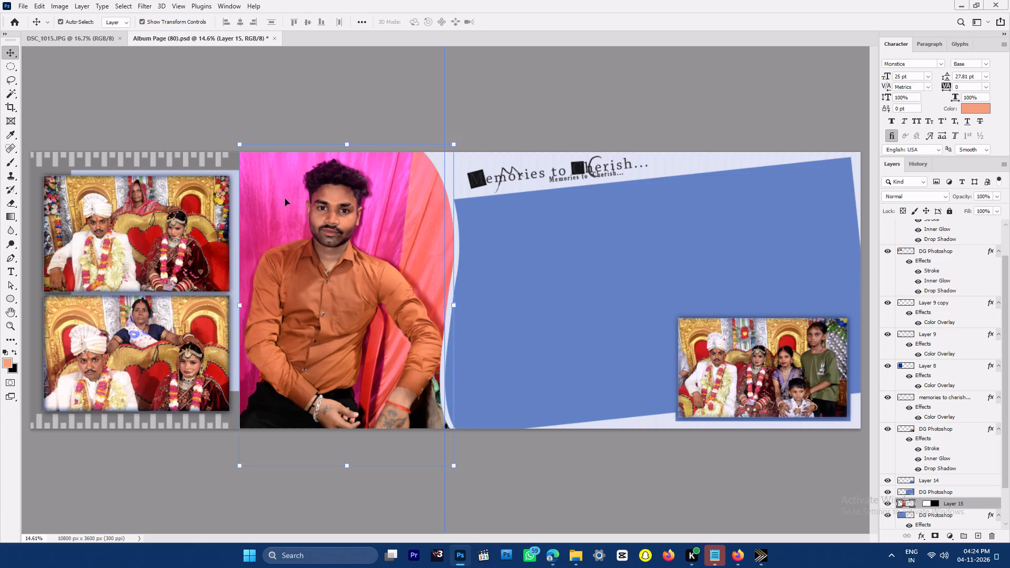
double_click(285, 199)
Softly erase the portrait's left edge with a 900 px eraser at 66% flow to blend it into the grey background.
key(e)
drag(207, 127, 210, 202)
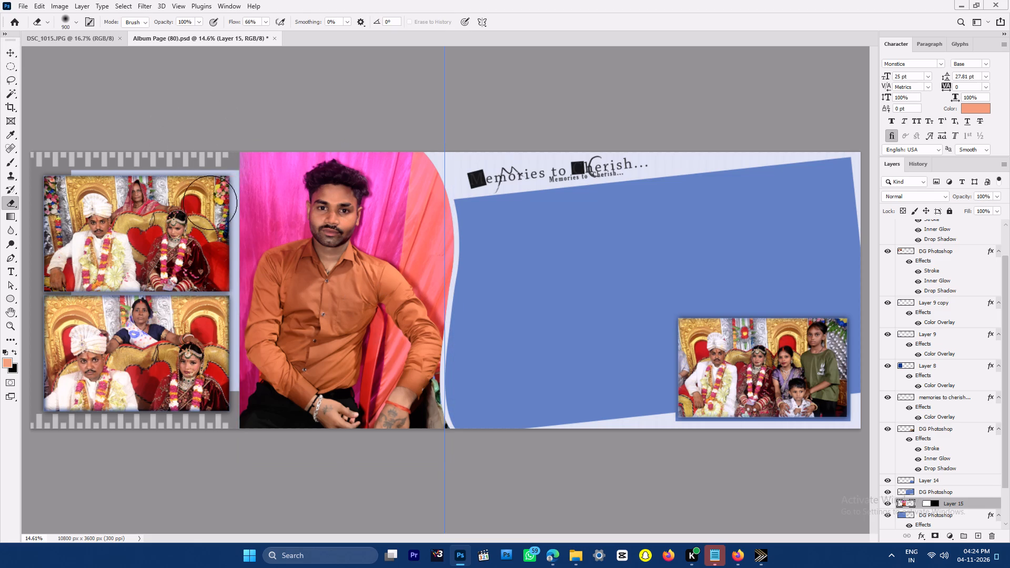
drag(210, 202, 214, 474)
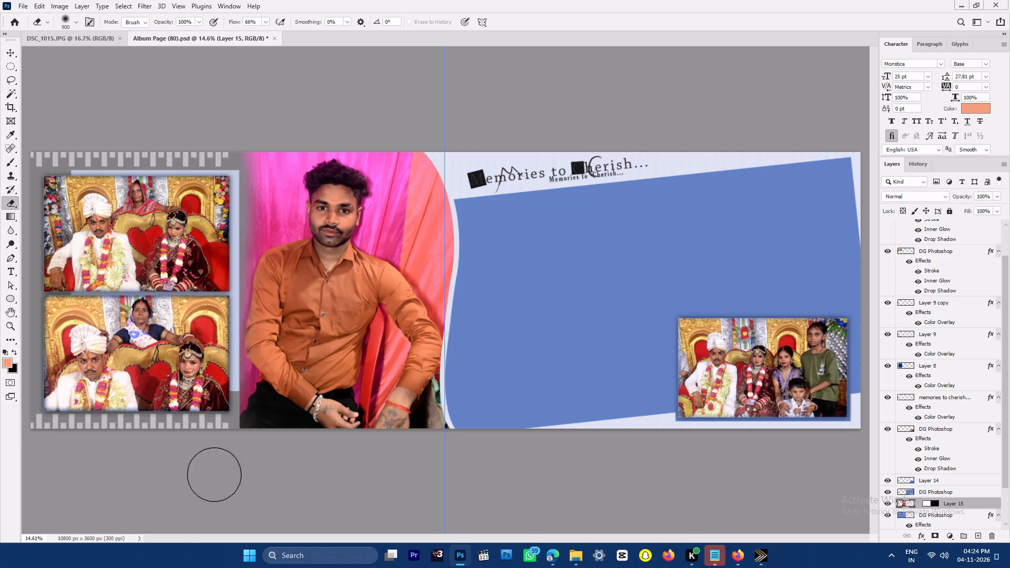
drag(214, 474, 163, 494)
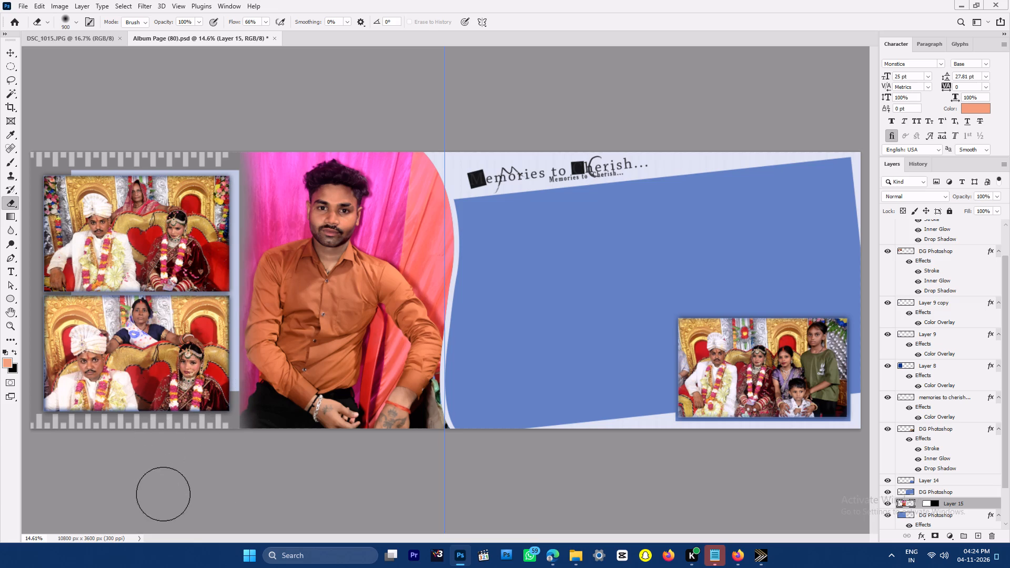
drag(163, 494, 164, 490)
Enlarge the blended portrait to about 102%, extending it toward the stacked couple photos, and nudge it up slightly.
key(v)
click(323, 283)
drag(239, 470, 231, 475)
double_click(287, 276)
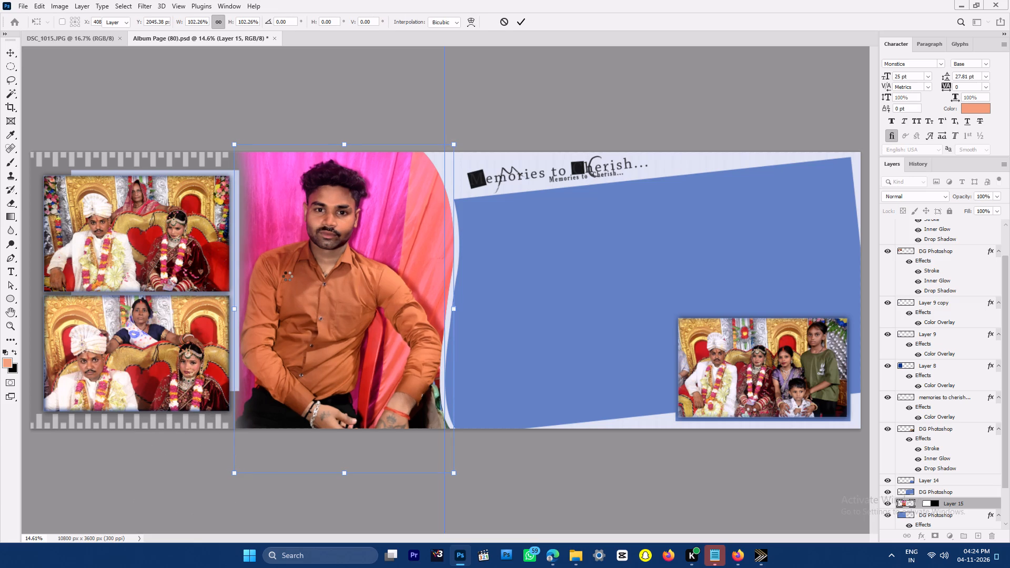
key(Up)
key(Up)
key(Up)
key(Up)
key(Up)
key(Up)
key(Up)
key(Return)
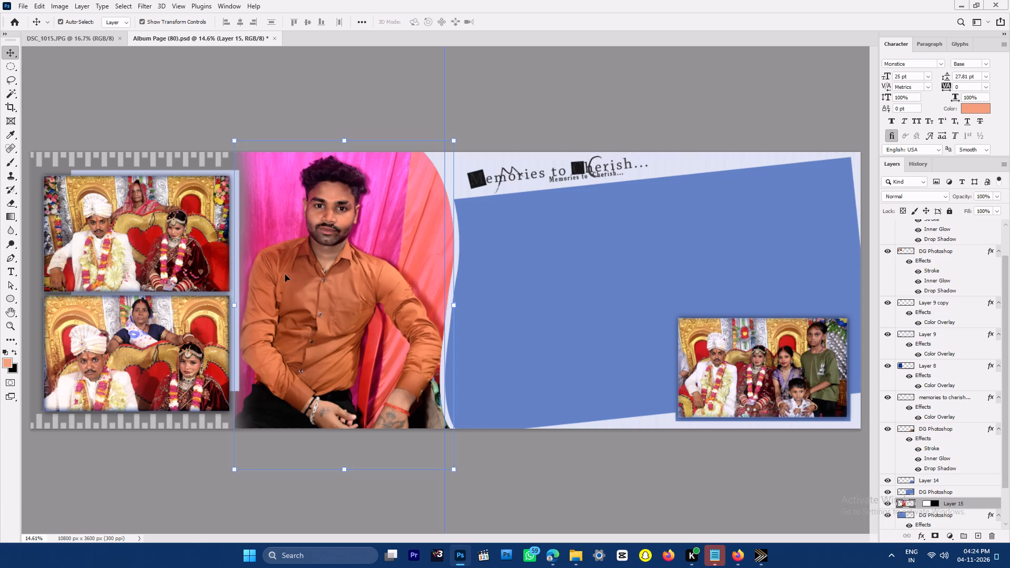
Smooth the seated groom's cheeks and nose in DSC_1015 with sampled skin tones, using an 80 px soft brush at 55% opacity and flow.
click(509, 82)
click(51, 36)
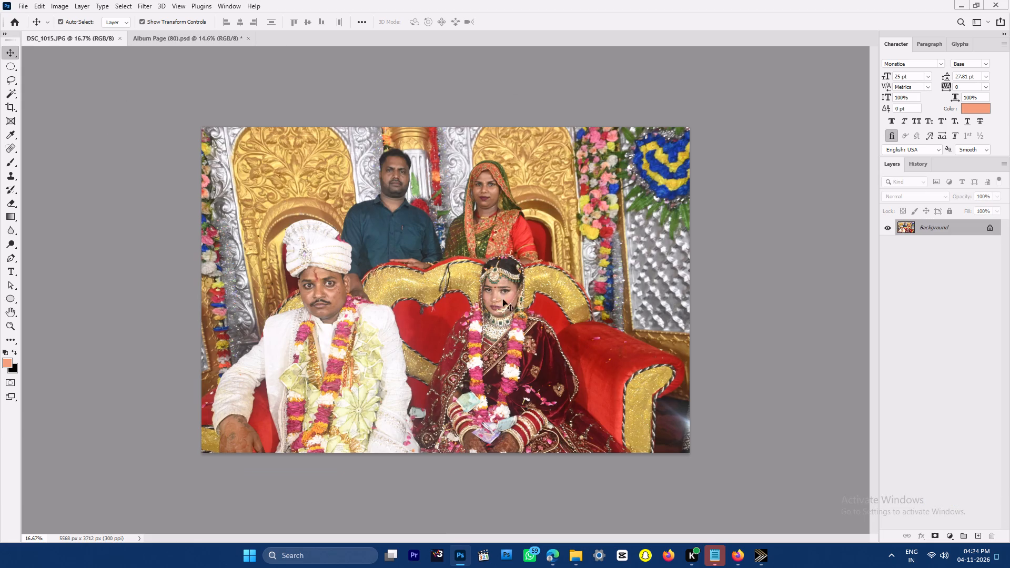
click(442, 317)
key(space)
ctrl+drag(370, 196, 396, 241)
key(b)
key(b)
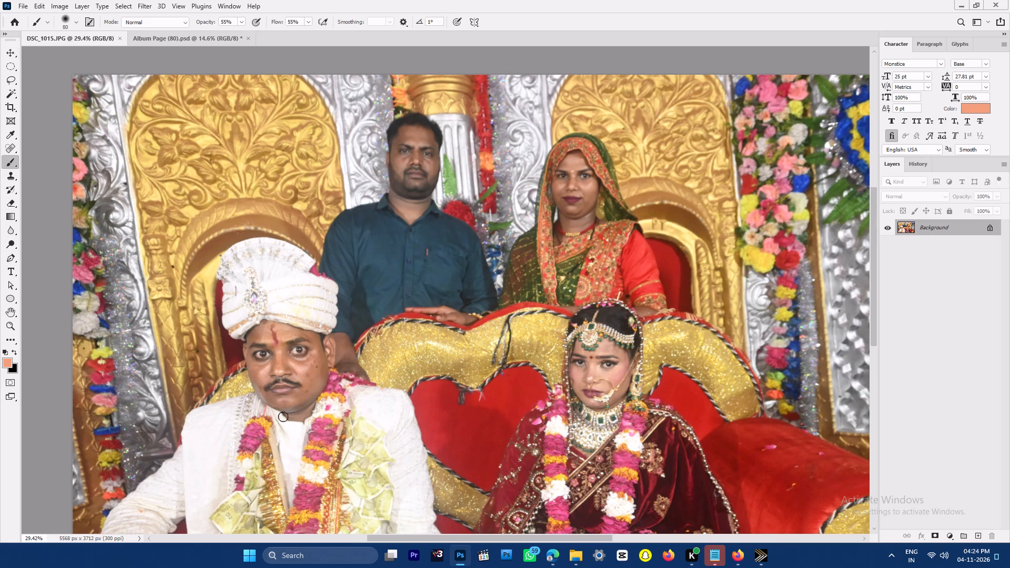
key(ctrl+space)
ctrl+drag(274, 368, 305, 431)
alt+click(248, 392)
drag(244, 381, 259, 362)
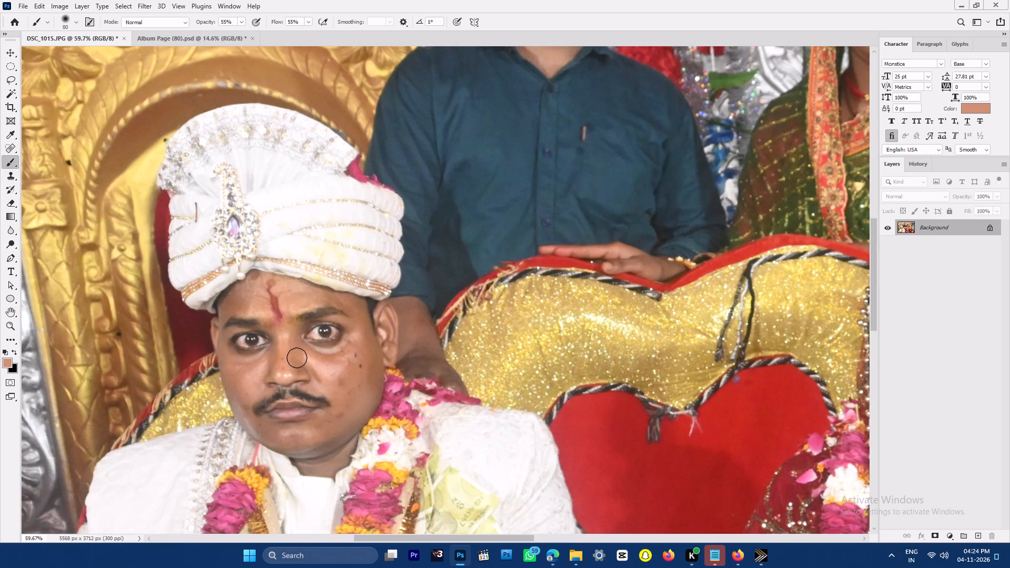
alt+click(352, 358)
alt+click(298, 352)
drag(303, 357, 358, 367)
Smooth the face of the standing woman in the green and red veil with the same soft brush and a skin tone sampled from her face.
key(space)
key(space)
key(space)
key(space)
key(space)
key(space)
key(space)
key(space)
key(space)
key(space)
key(space)
key(space)
key(space)
drag(399, 362, 223, 443)
click(179, 452)
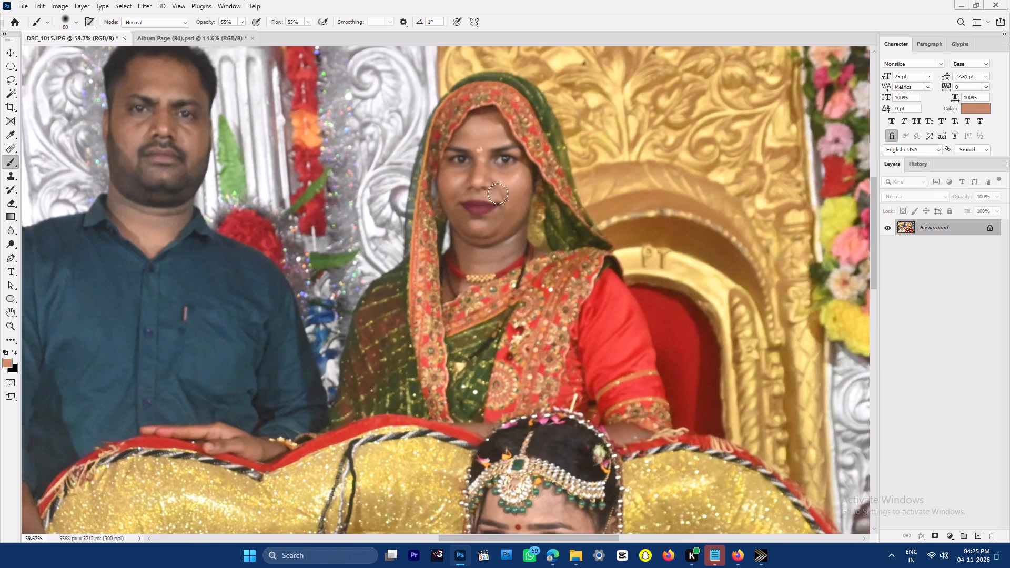
alt+click(508, 188)
drag(518, 173, 516, 180)
Apply Auto Contrast to the whole DSC_1015 photo.
key(space)
key(space)
drag(486, 313, 459, 286)
click(445, 274)
ctrl+drag(483, 409, 466, 378)
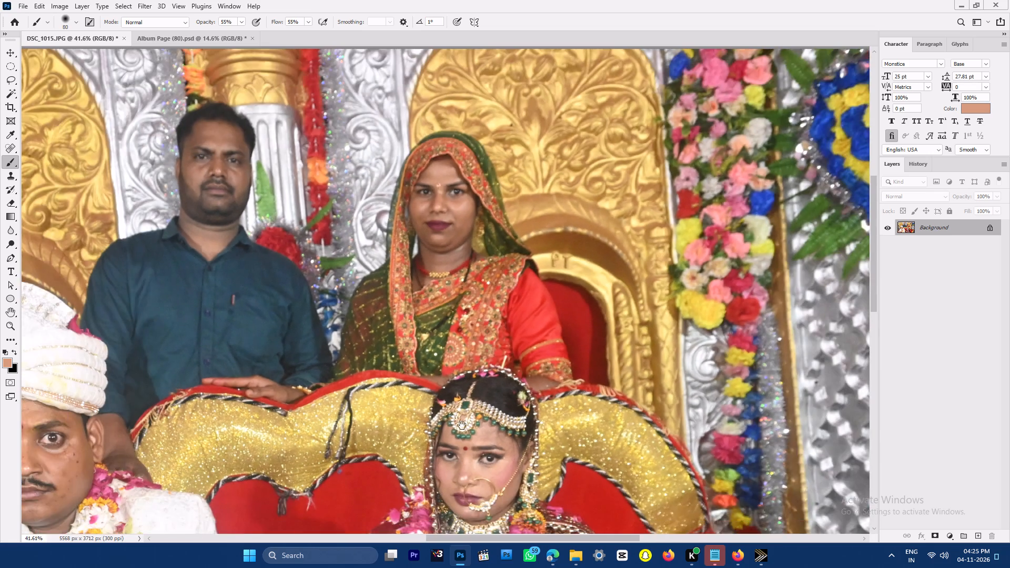
drag(462, 437, 426, 322)
click(417, 301)
key(ctrl+0)
key(ctrl+alt+shift+l)
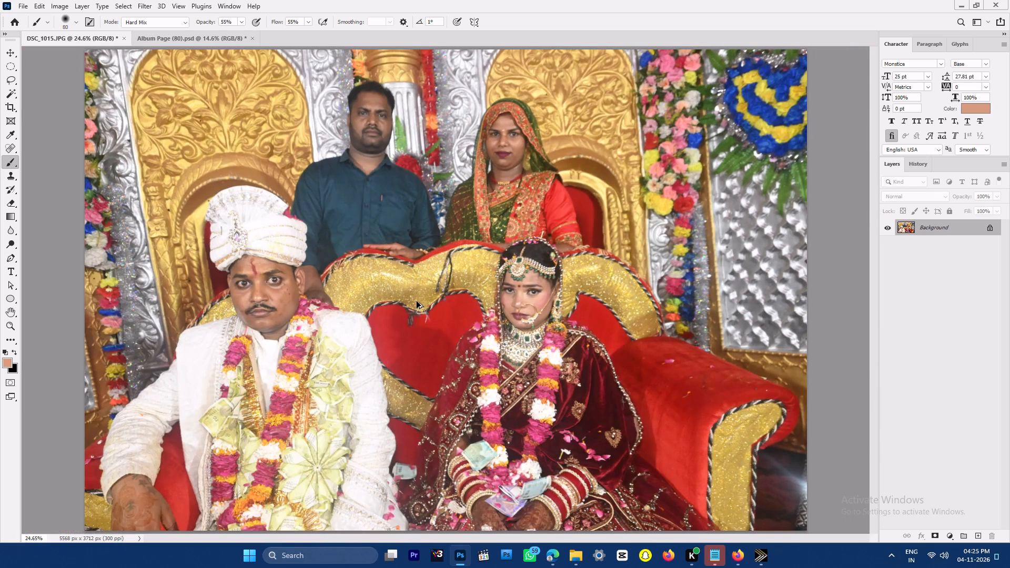
Apply Selective Color: reduce cyan in the Reds, raise Black to about +52% in the Whites and about +23% in the Blacks.
key(alt+i)
text(as)
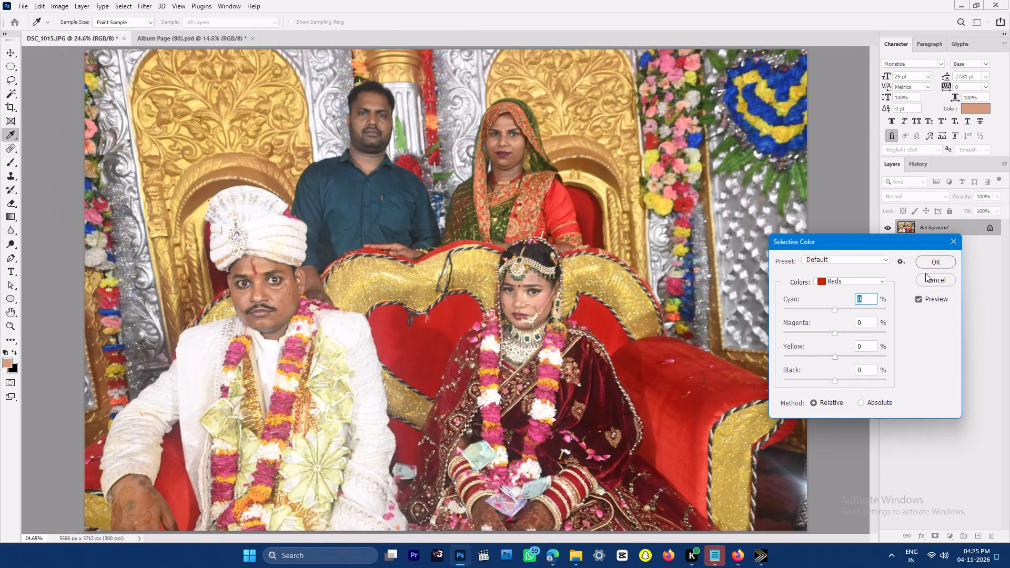
click(823, 309)
key(Up)
click(847, 280)
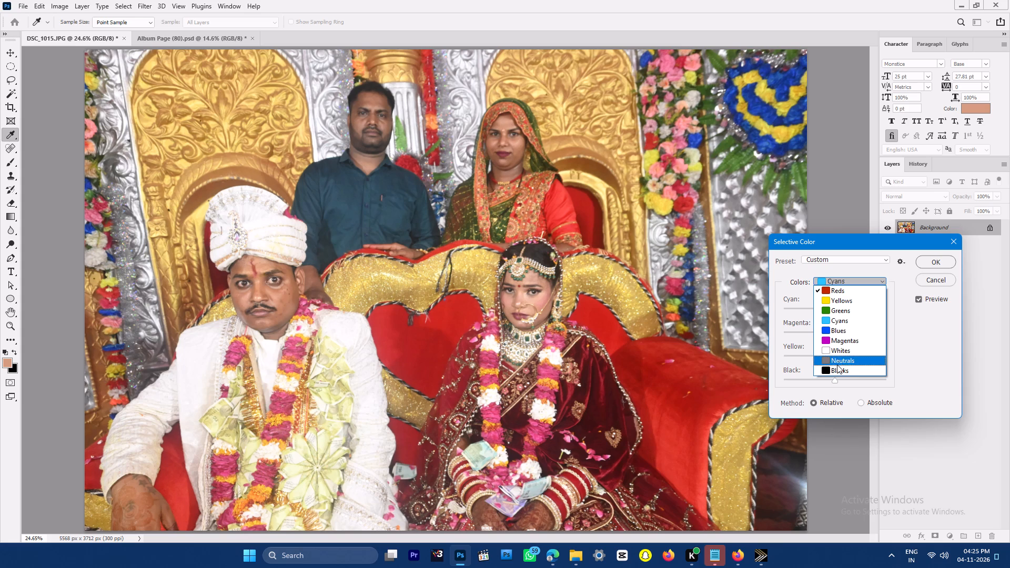
click(840, 356)
key(Up)
drag(844, 380, 860, 380)
key(Up)
key(Up)
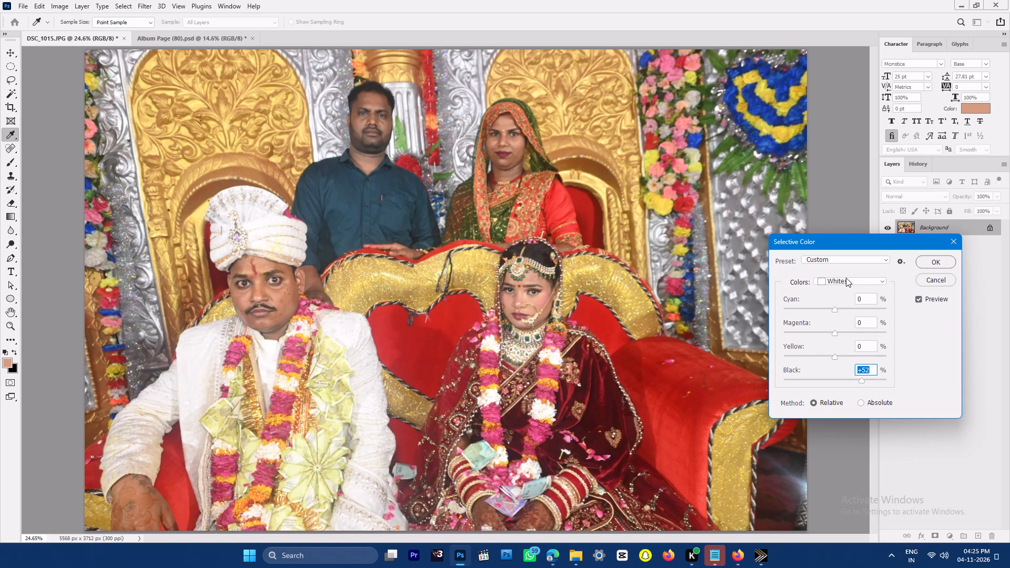
key(Up)
click(845, 280)
click(831, 361)
key(Down)
key(Down)
drag(841, 380, 847, 381)
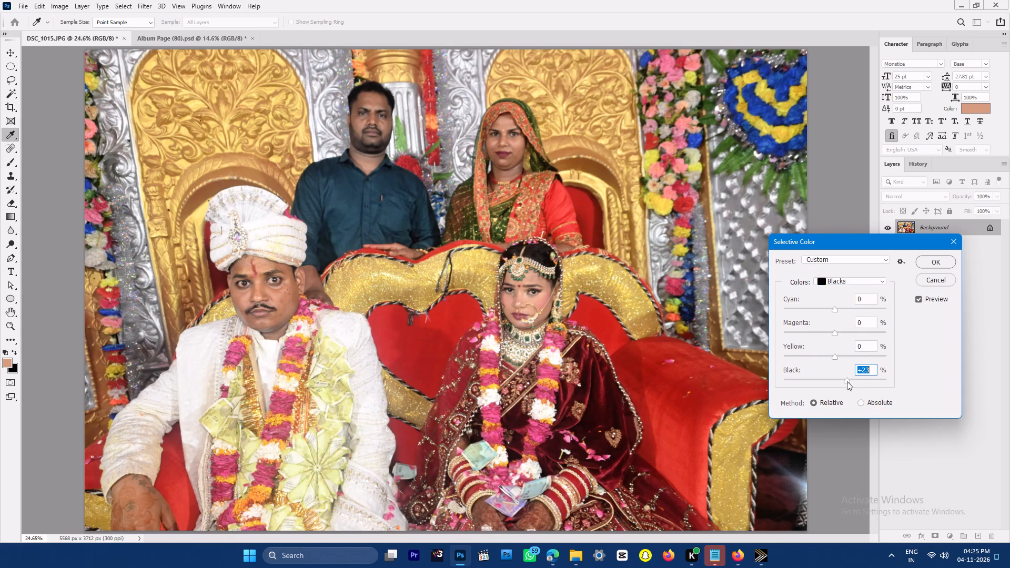
click(846, 383)
key(Return)
Slightly darken the bride's face inside a 66 px feathered elliptical selection by lowering the last-used curve's upper point, then deselect.
key(m)
drag(487, 247, 541, 311)
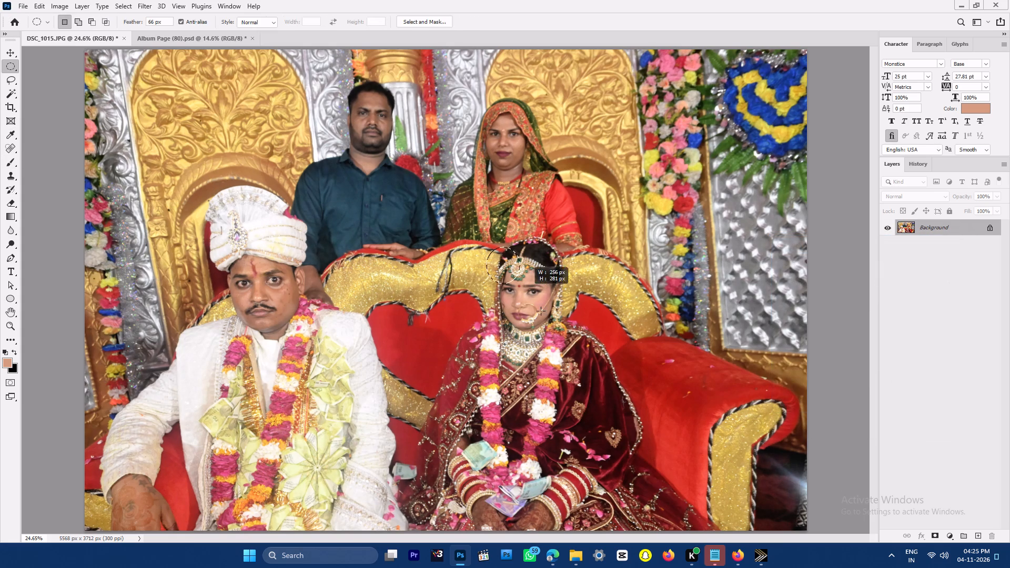
drag(541, 311, 559, 336)
key(ctrl+alt+m)
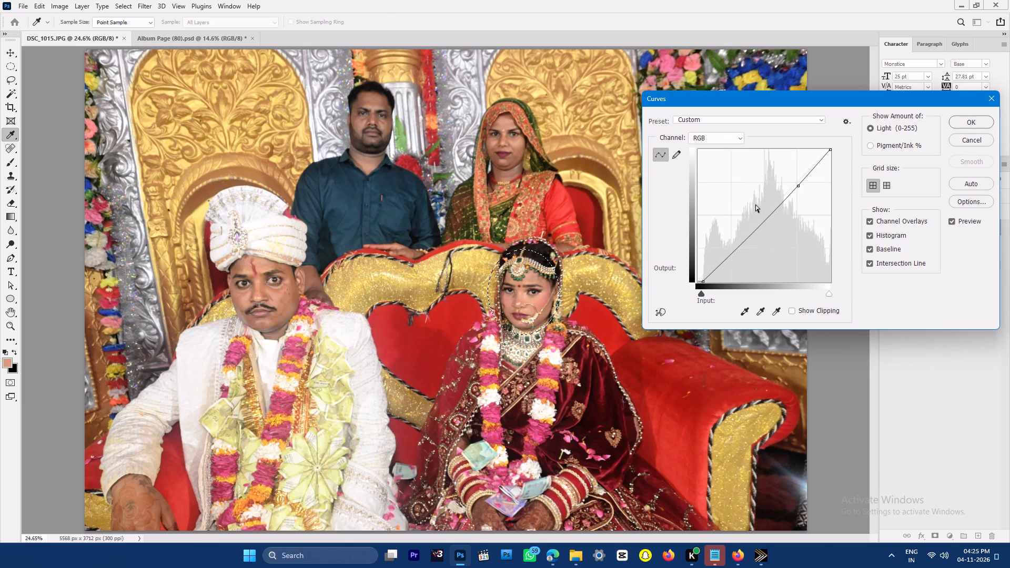
click(799, 189)
key(Down)
key(Down)
key(Down)
key(Down)
key(Return)
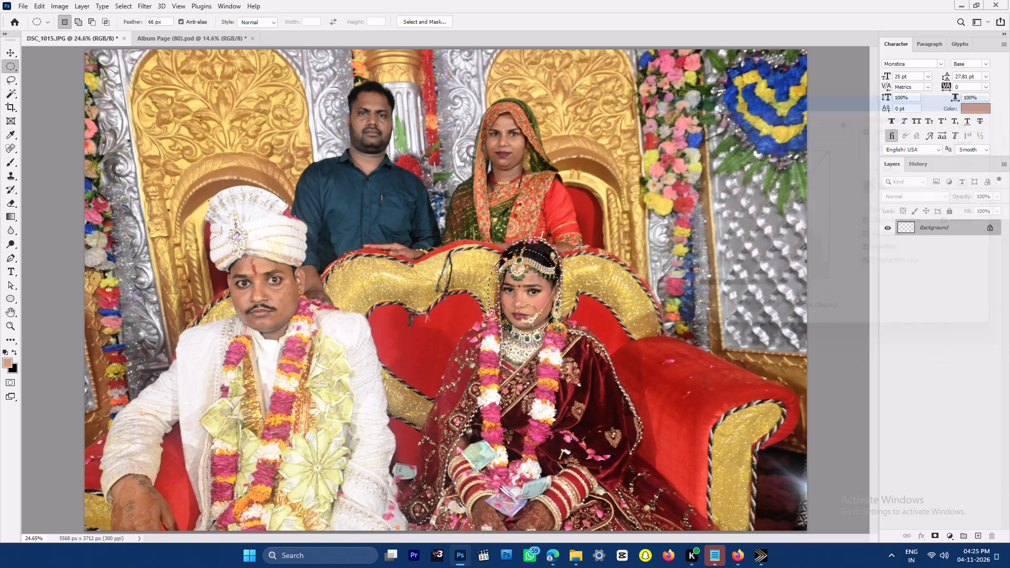
key(ctrl+d)
Select the upper bodies of the two standing people with a feathered ellipse and brighten them with Levels, white input about 246.
key(ctrl+space)
key(ctrl+space)
key(ctrl+space)
key(ctrl+space)
key(ctrl+space)
key(ctrl+space)
ctrl+drag(440, 95, 471, 183)
ctrl+drag(629, 246, 609, 224)
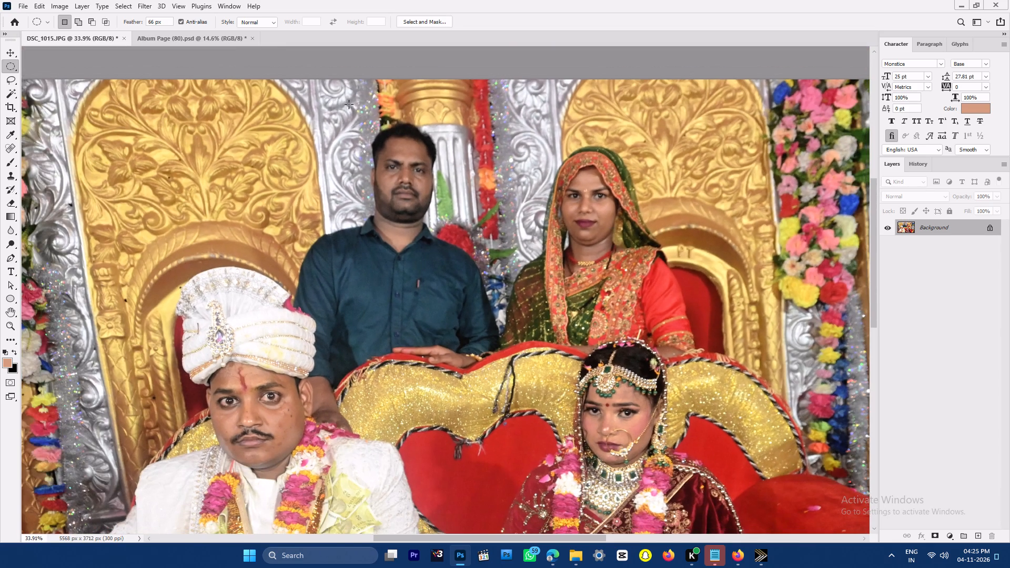
drag(336, 97, 677, 301)
key(ctrl+l)
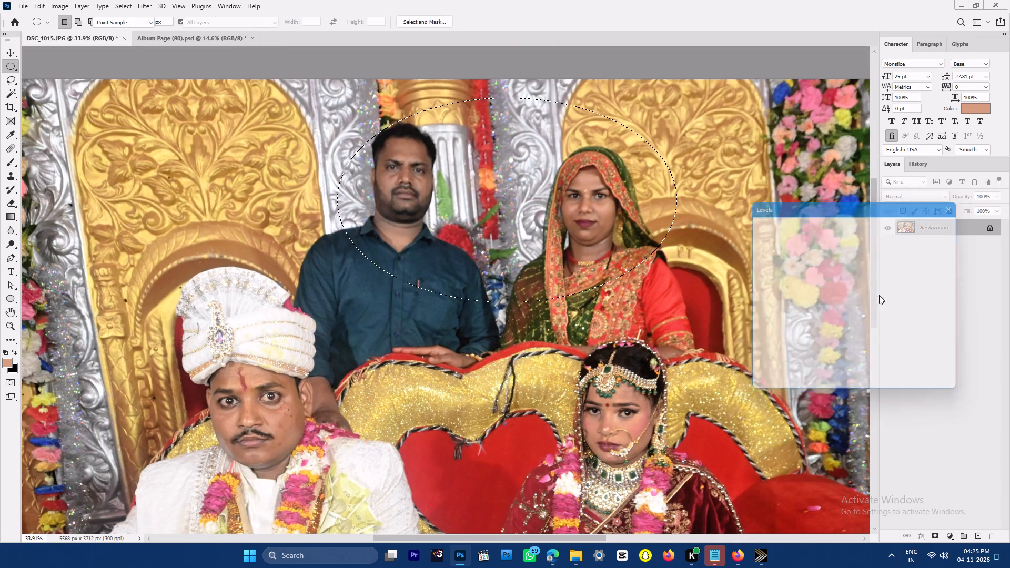
click(892, 321)
key(Up)
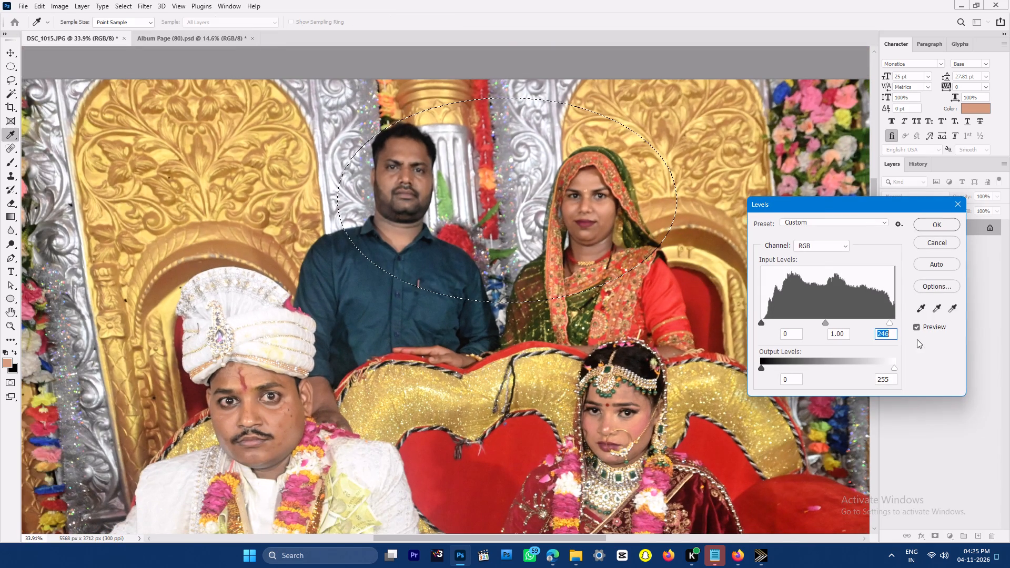
key(Return)
Deepen the shadows in the same selection with Levels, black input 5, and clear the selection.
key(ctrl+l)
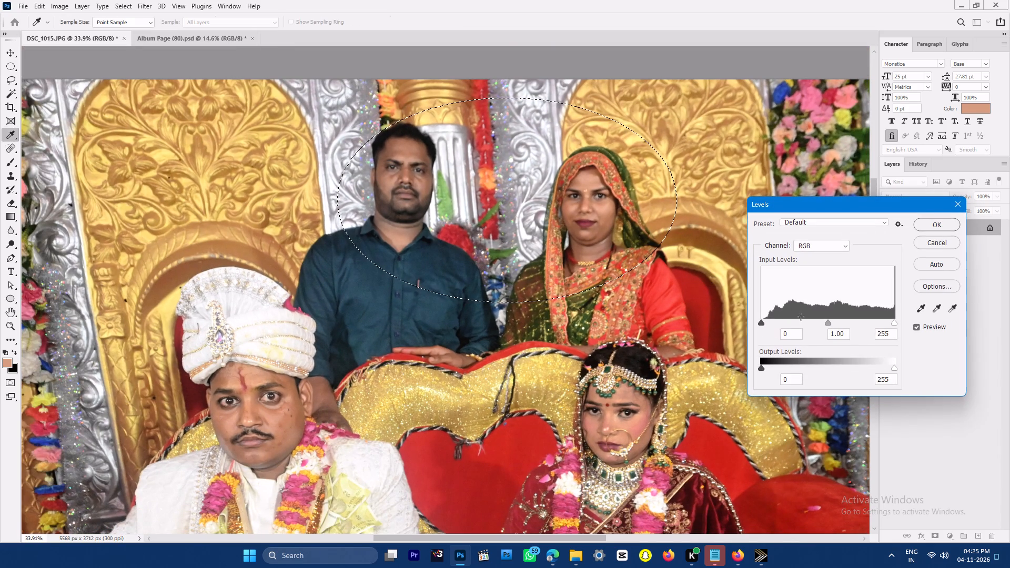
click(765, 322)
key(Down)
key(Down)
key(Down)
key(Down)
key(Down)
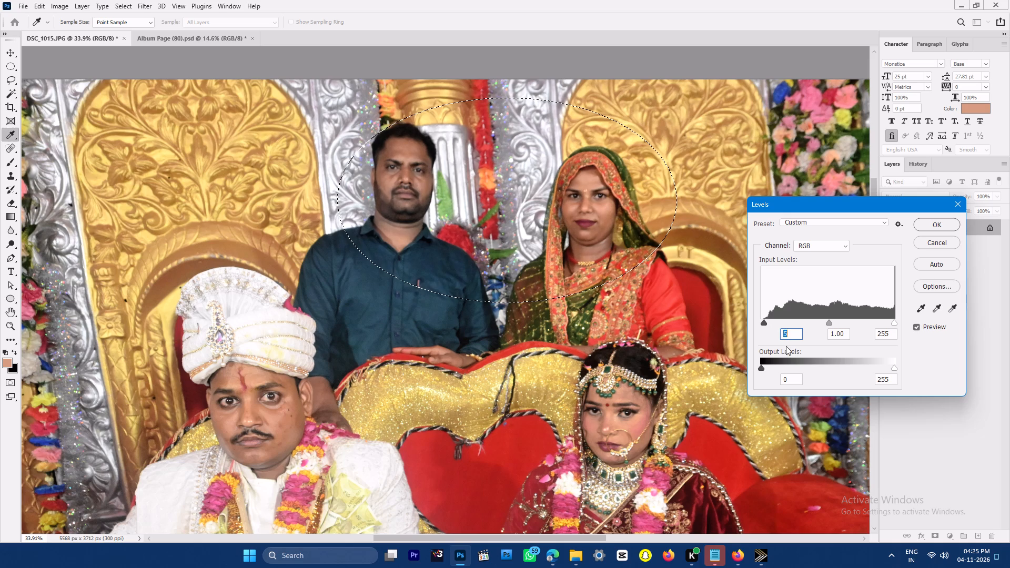
key(Return)
click(648, 224)
Warm the standing man's head area inside a feathered ellipse with Color Balance, setting the highlights' cyan-red level to about +23.
drag(293, 89, 437, 247)
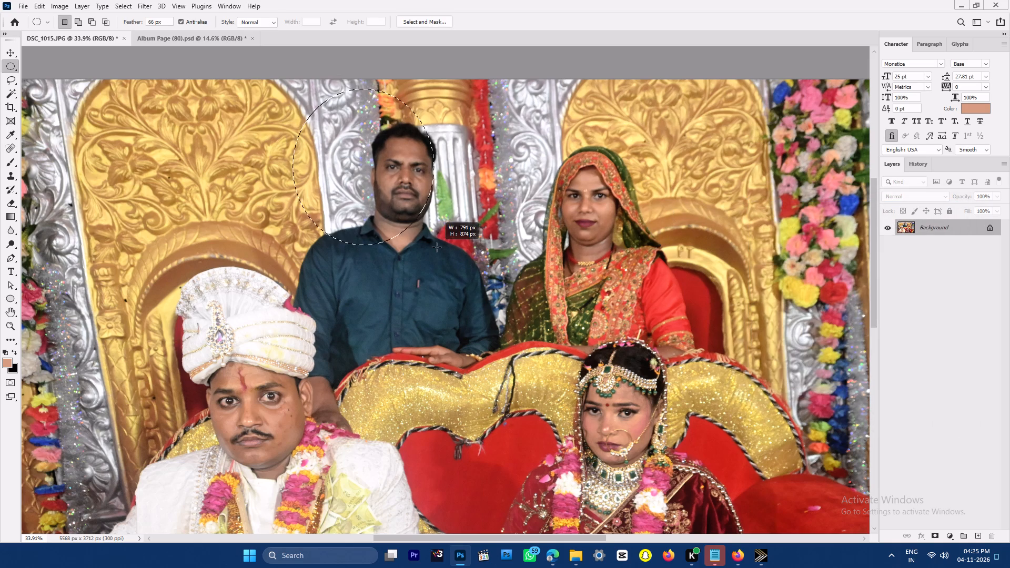
drag(437, 247, 455, 267)
drag(400, 198, 411, 210)
key(ctrl+b)
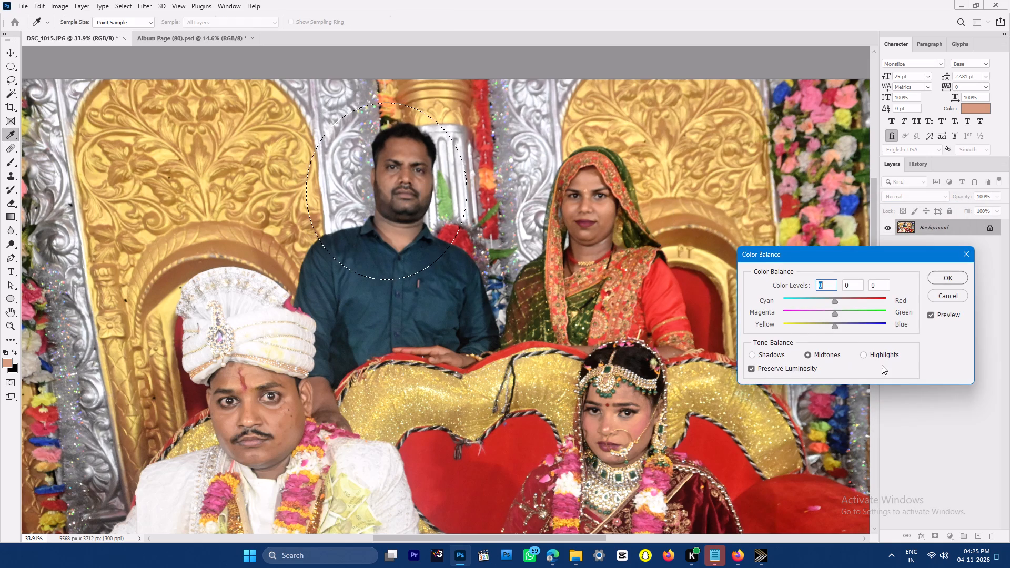
click(884, 359)
click(840, 302)
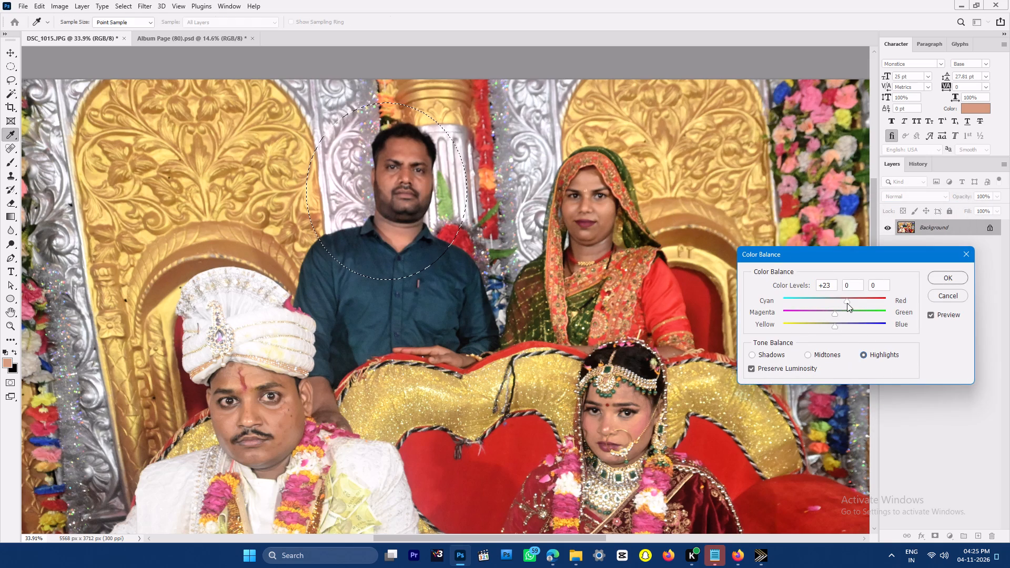
key(Return)
key(ctrl+d)
Adjust the seated groom's face inside a feathered ellipse with the last-used curve, raising its upper point slightly, then deselect.
key(ctrl+space)
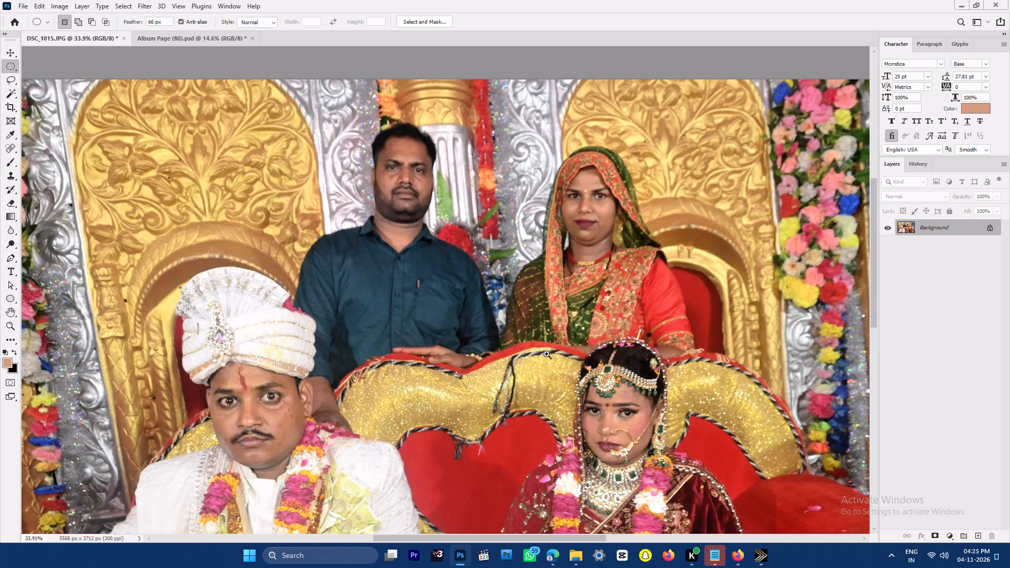
ctrl+drag(547, 354, 521, 319)
key(space)
ctrl+drag(235, 283, 248, 318)
drag(250, 230, 331, 338)
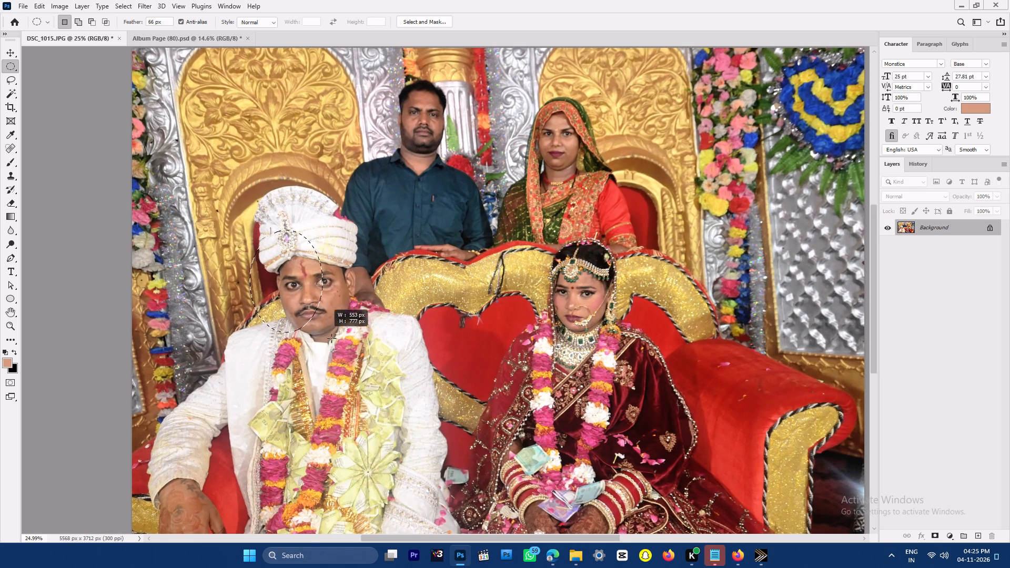
drag(331, 338, 347, 347)
key(ctrl+alt+m)
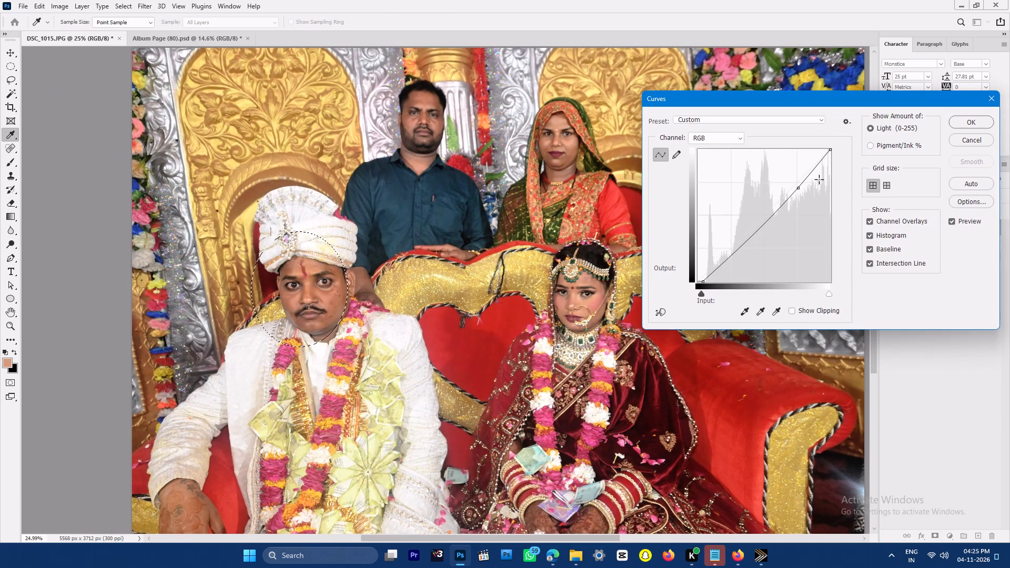
click(799, 186)
key(Up)
key(Up)
key(Return)
key(ctrl+d)
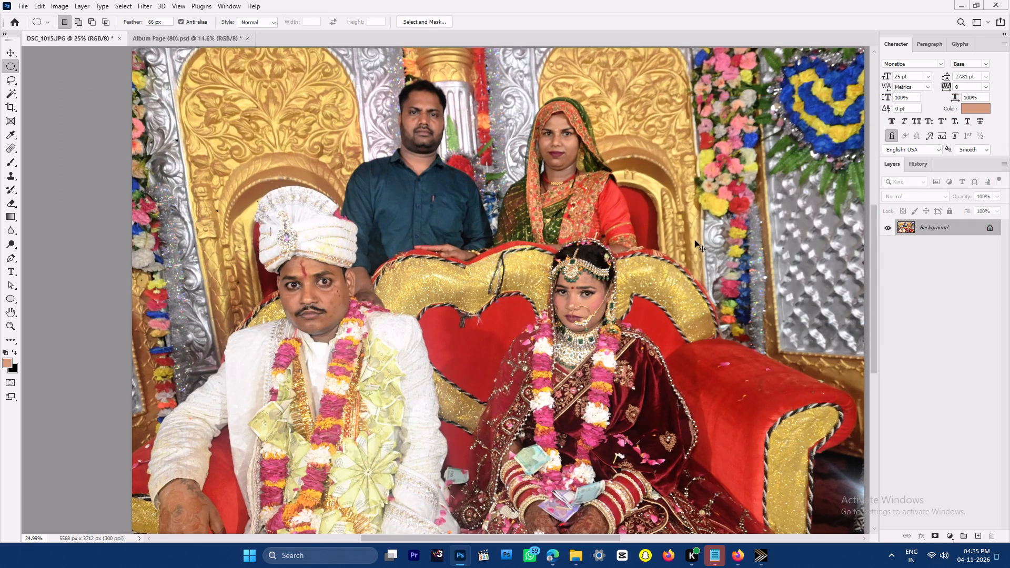
Run the SkinFiner skin-smoothing filter on DSC_1015 and fade the effect to a reduced opacity in Normal mode.
key(ctrl+space)
ctrl+drag(620, 253, 599, 227)
key(ctrl+space)
ctrl+drag(477, 165, 500, 221)
key(F7)
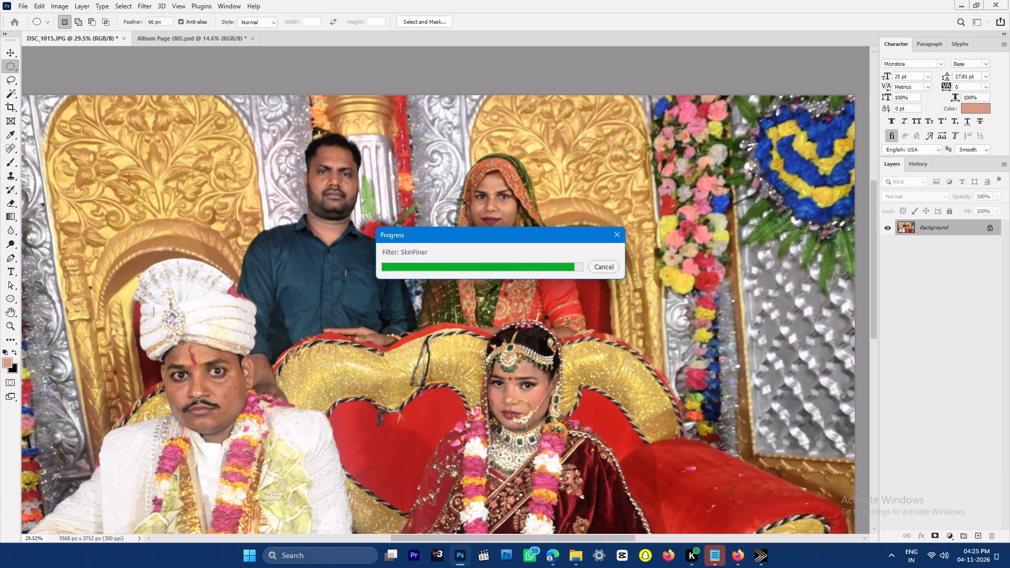
key(ctrl+shift+f)
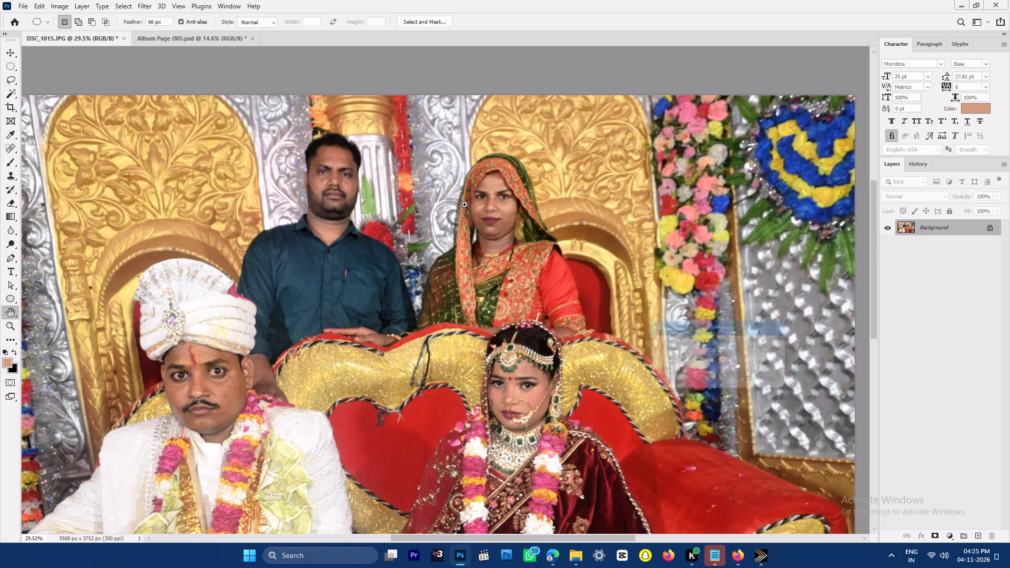
drag(730, 362, 715, 358)
click(714, 358)
key(Return)
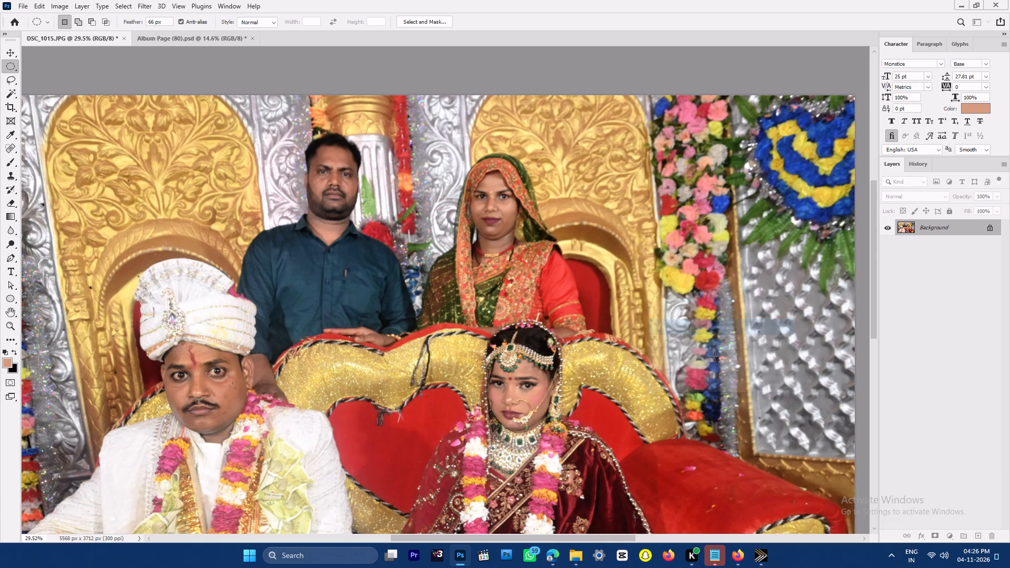
Adjust the yellow-blue balance of the whole photo's highlights slightly with Color Balance.
key(ctrl+b)
click(862, 355)
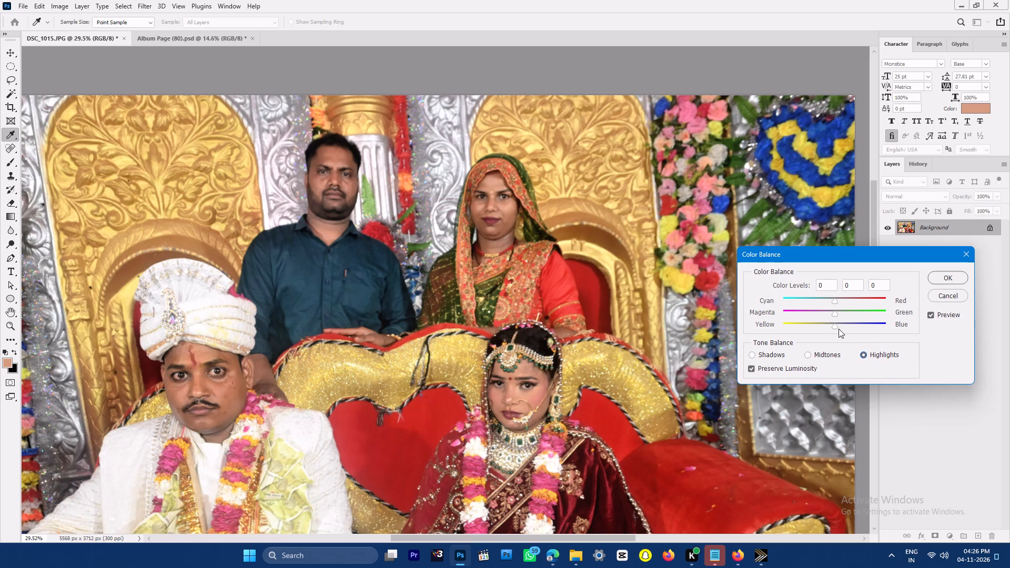
click(839, 329)
key(Down)
key(Return)
Run the second assigned retouching action on the photo and fade its effect below 100% opacity in Normal mode.
key(F5)
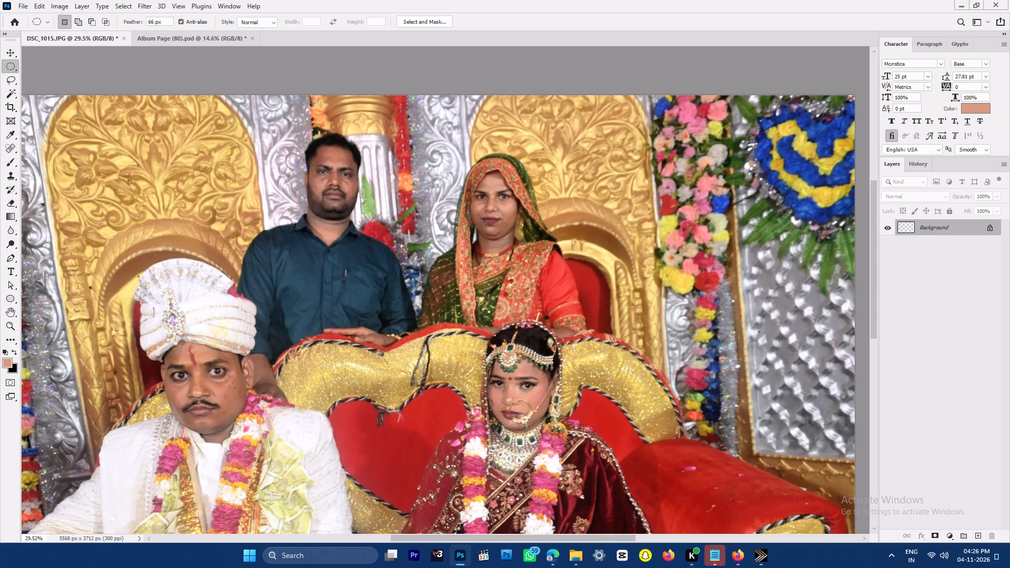
key(ctrl+shift+f)
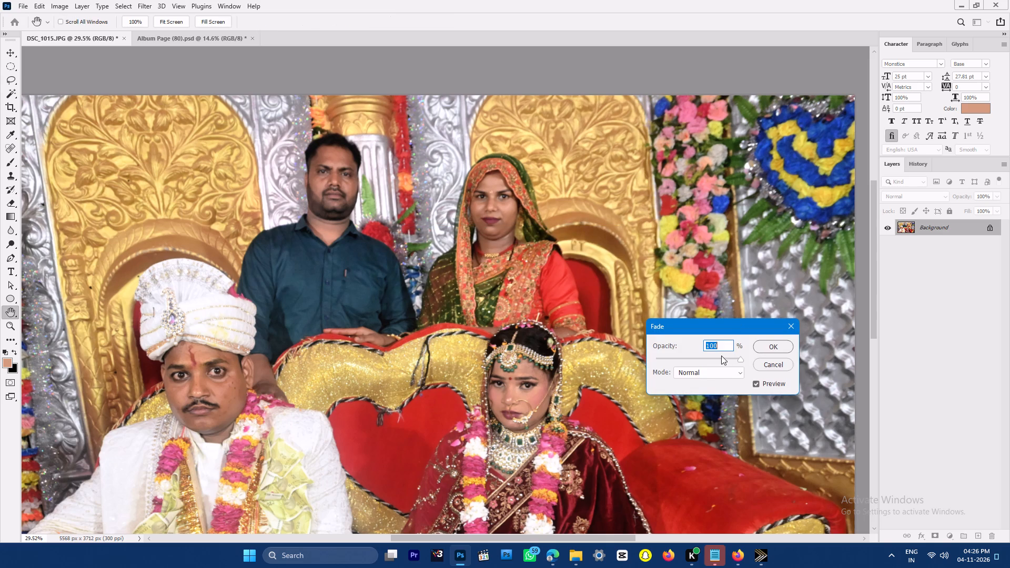
click(724, 358)
key(Return)
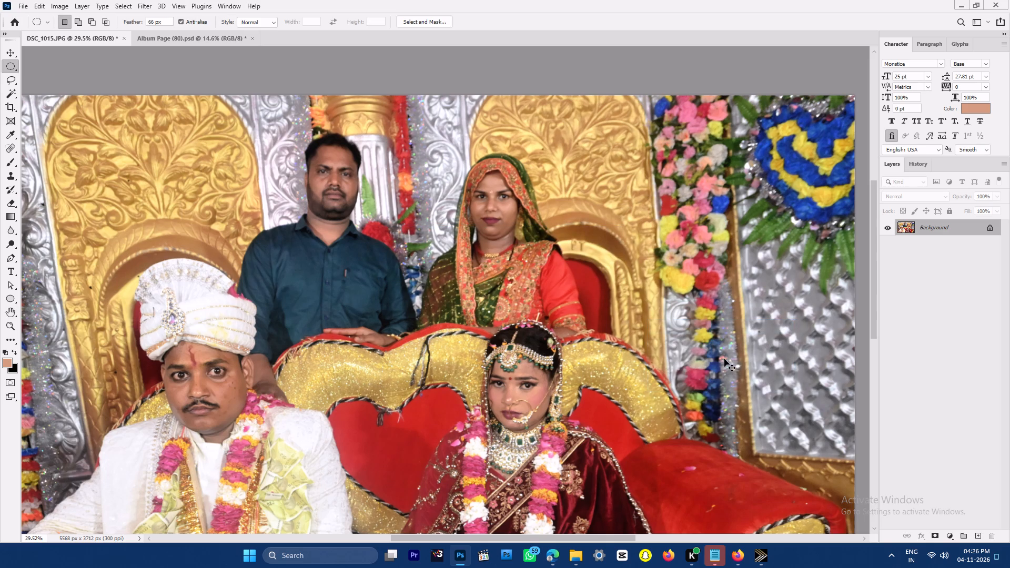
Save the retouched DSC_1015 photo and try to switch back to the album page.
key(ctrl+s)
click(221, 32)
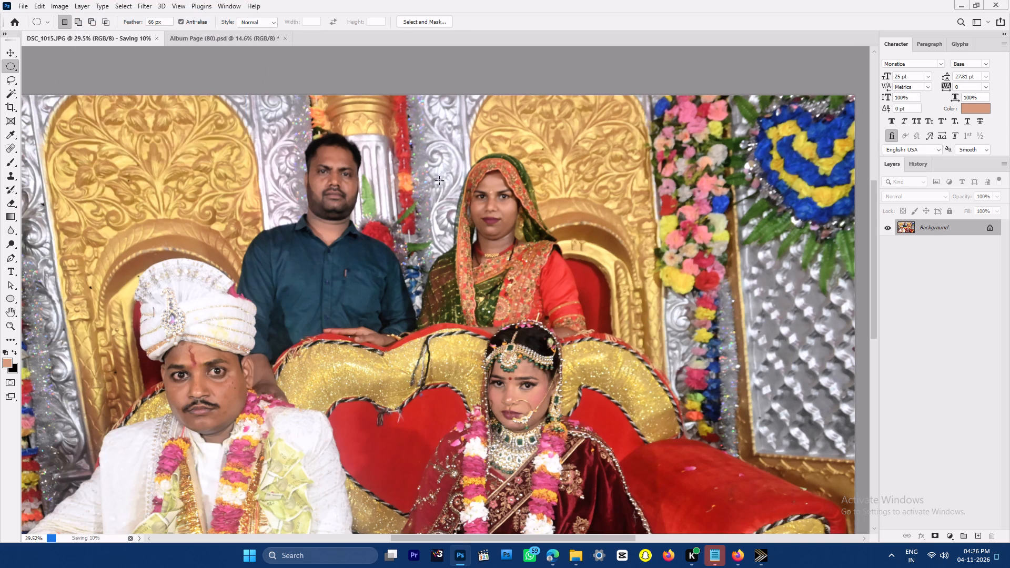
Open the Camera Raw filter on DSC_1015 and lower Whites to -15.
key(ctrl+shift+a)
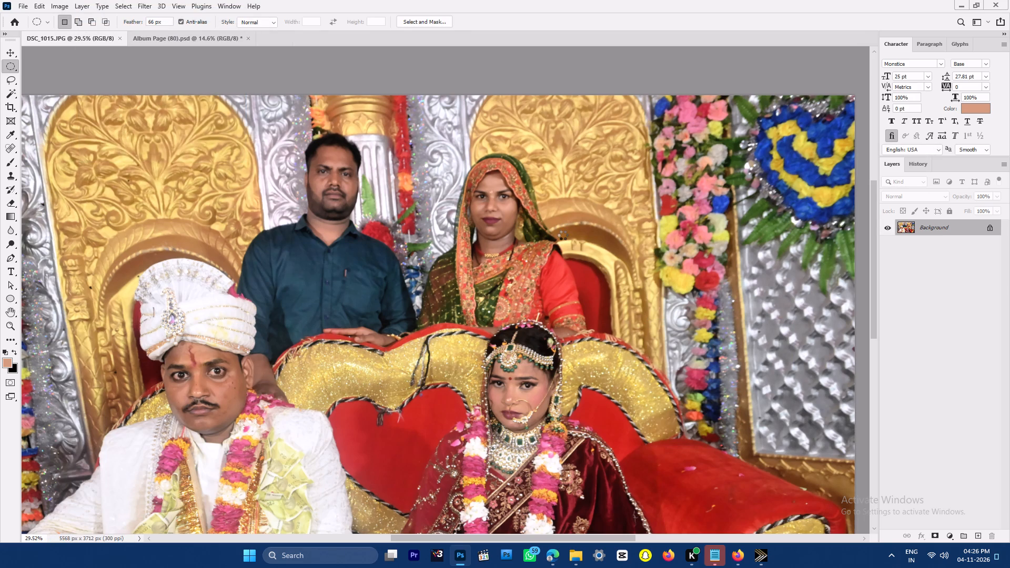
drag(694, 267, 701, 267)
click(695, 185)
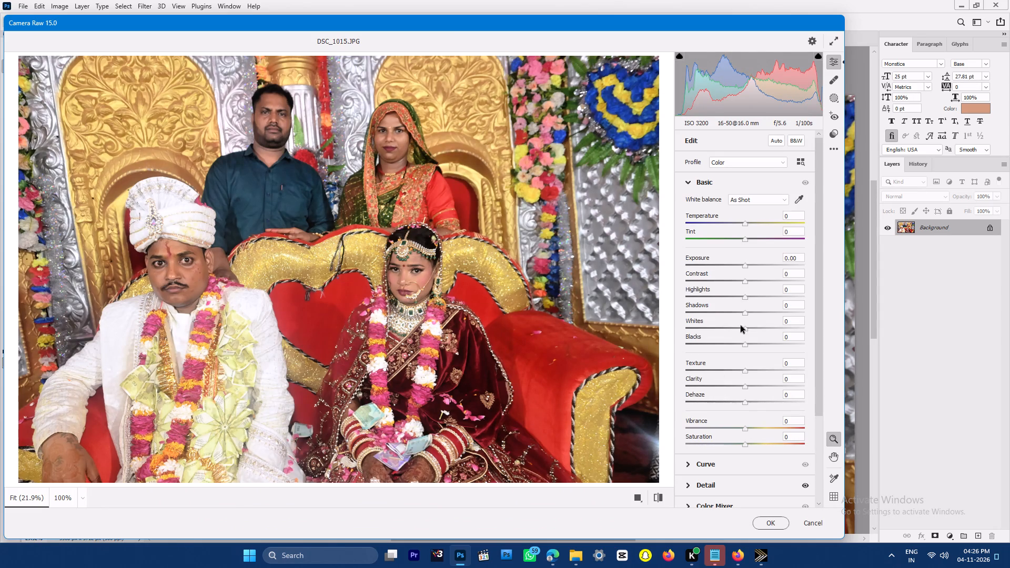
drag(742, 322, 734, 324)
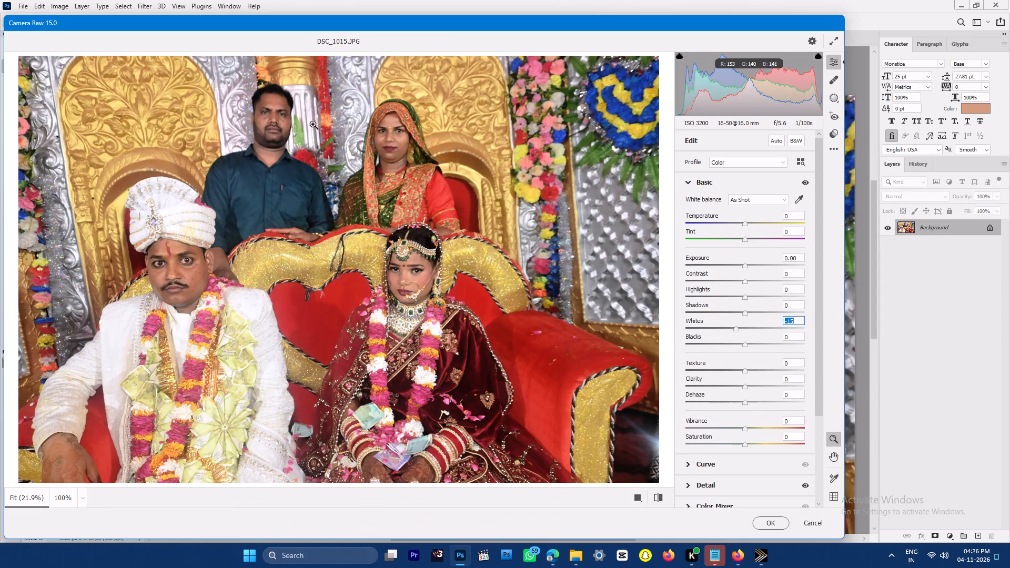
drag(313, 123, 376, 215)
drag(474, 249, 419, 193)
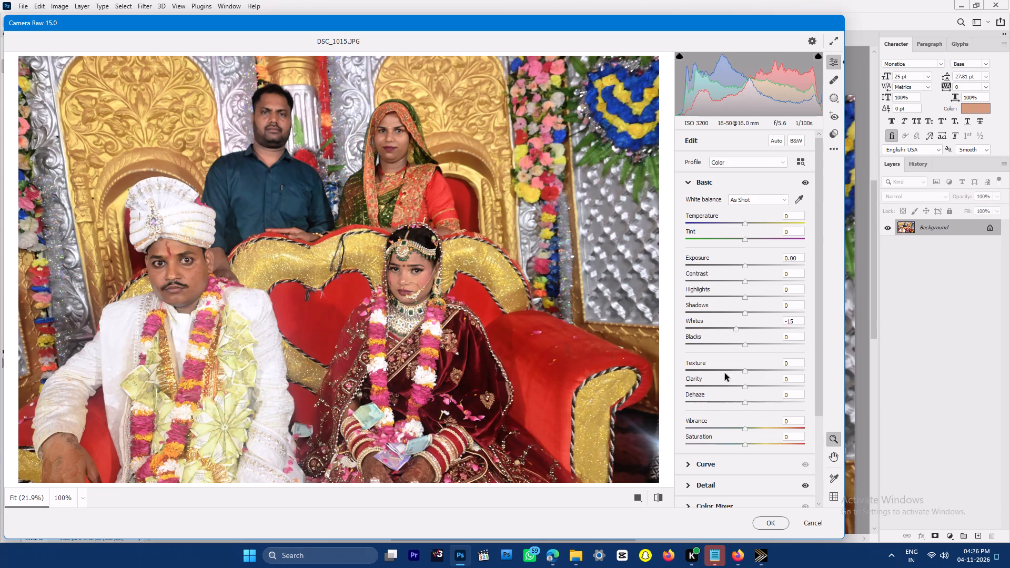
Set Clarity to +14 and Vibrance to about +7, and apply the Camera Raw adjustments to the photo.
click(736, 381)
drag(418, 145, 418, 145)
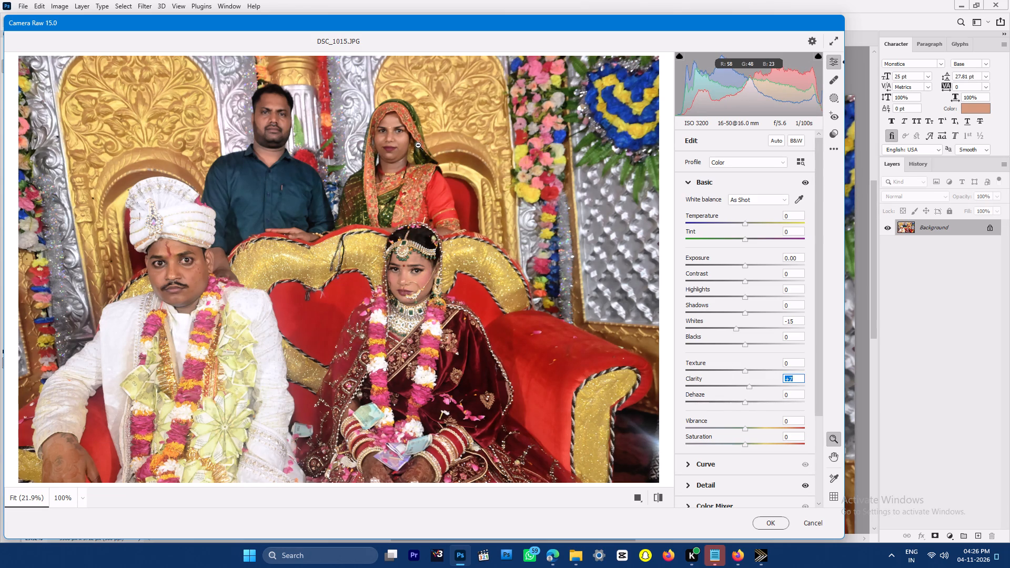
drag(418, 145, 456, 227)
click(742, 379)
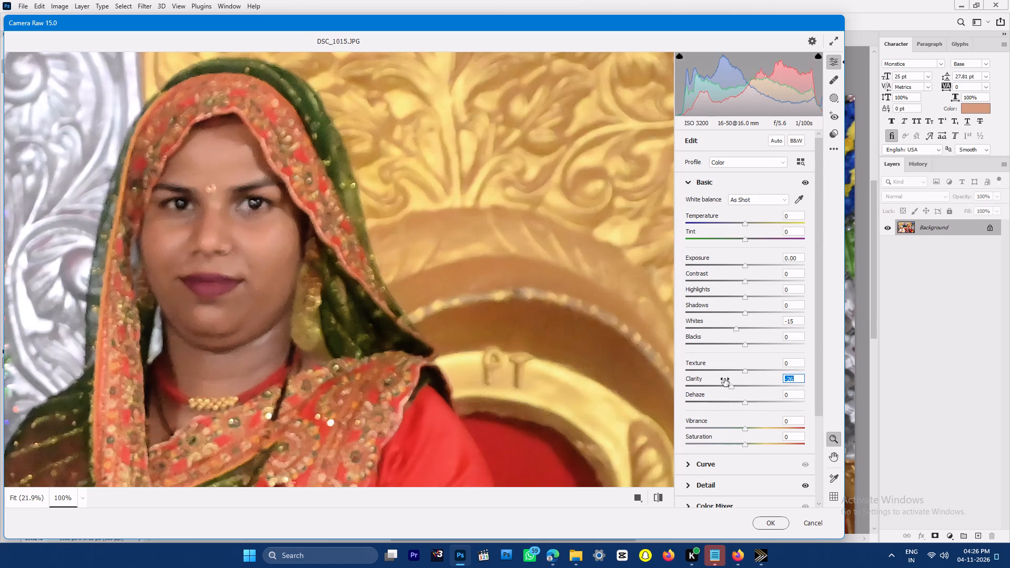
click(226, 243)
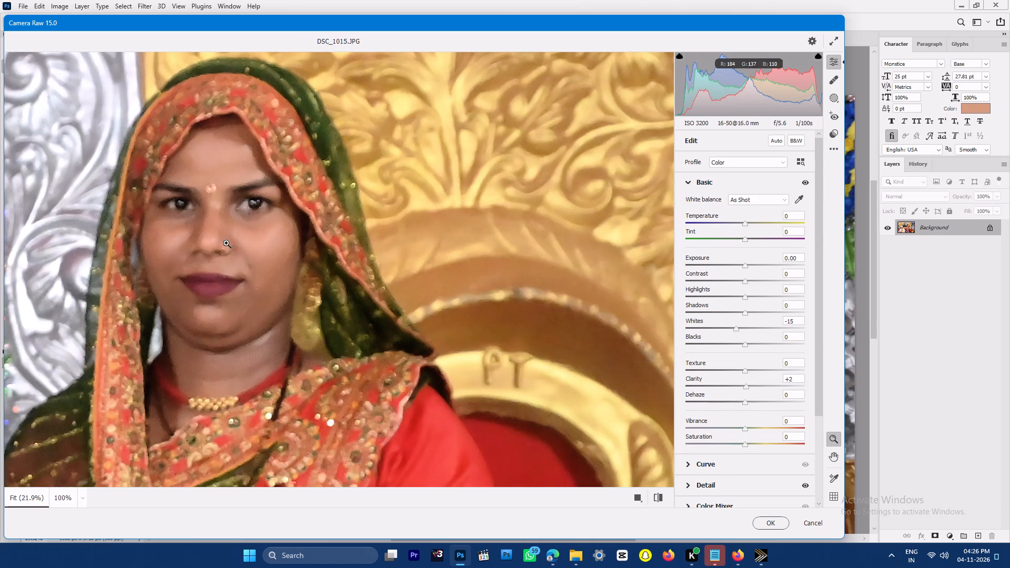
drag(740, 380, 754, 382)
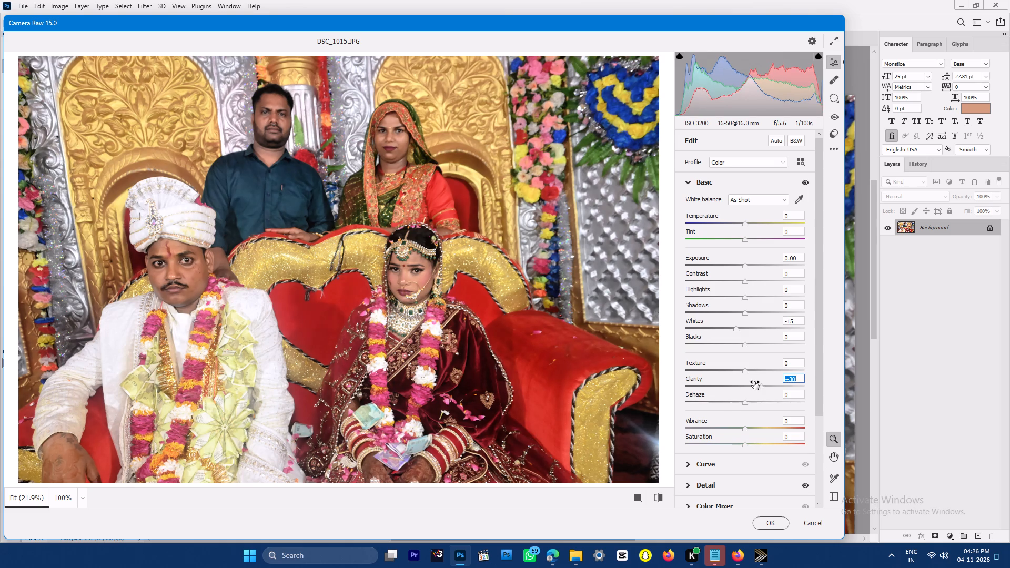
drag(754, 382, 746, 384)
click(743, 421)
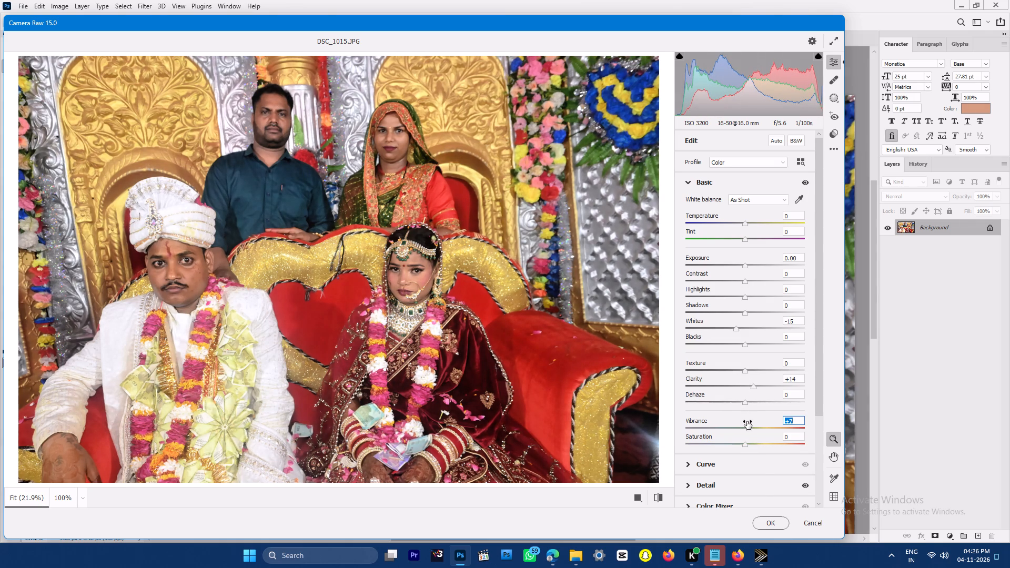
click(775, 526)
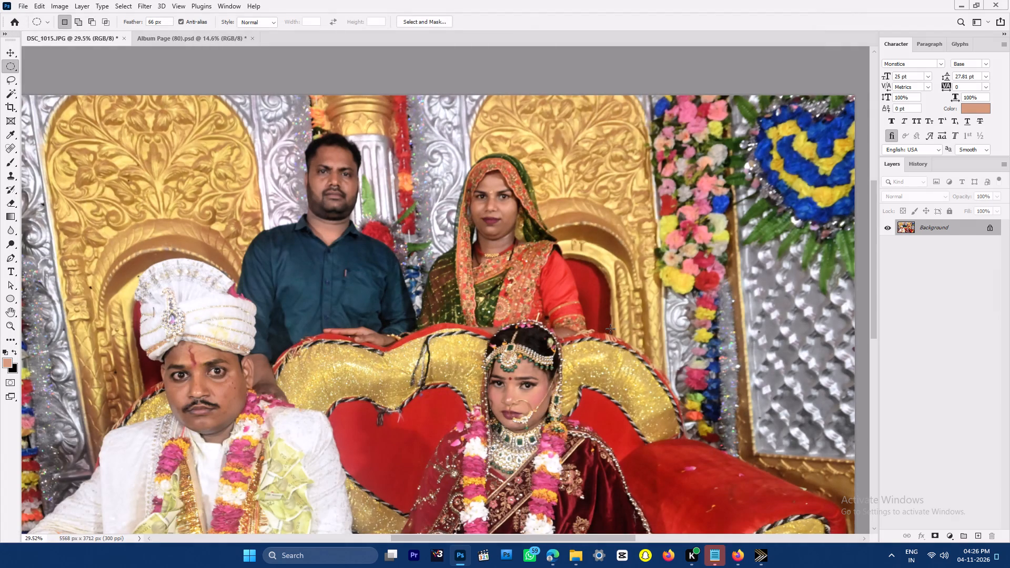
Select the seated bride's face with a 66 px feathered ellipse and brighten it slightly with an RGB Curves point in the upper tones.
drag(479, 340, 559, 447)
key(ctrl+alt+m)
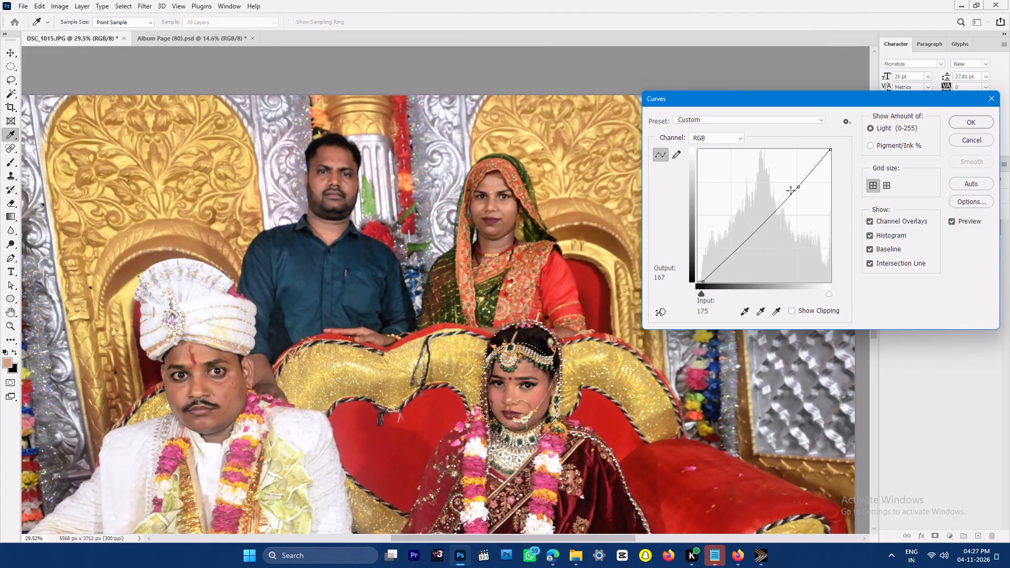
click(796, 188)
key(Up)
key(Up)
key(Up)
key(Return)
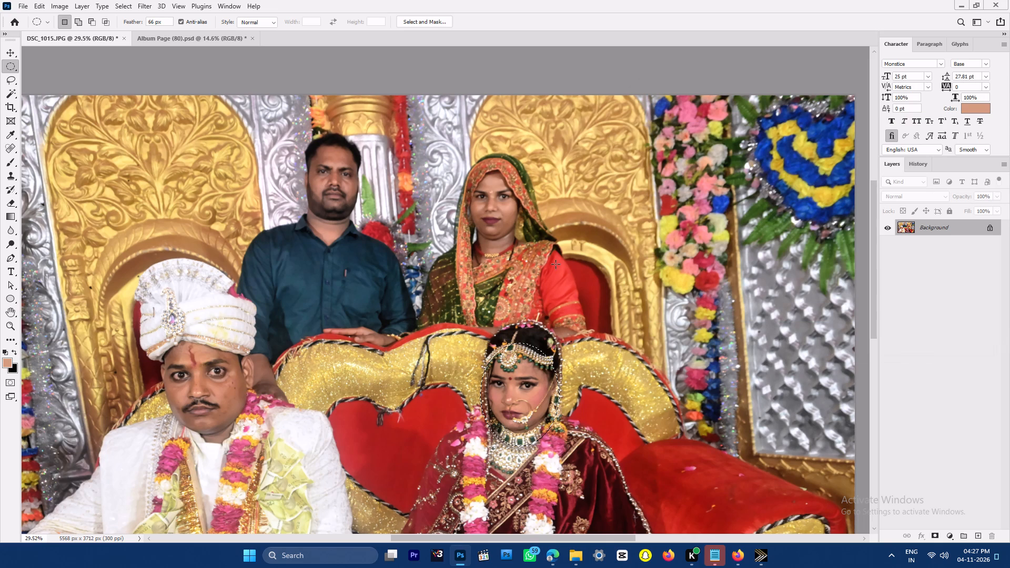
Increase the Black amount of the Blacks slightly in the bride's face selection with Selective Color, using the Relative method.
key(alt+i)
key(a)
key(s)
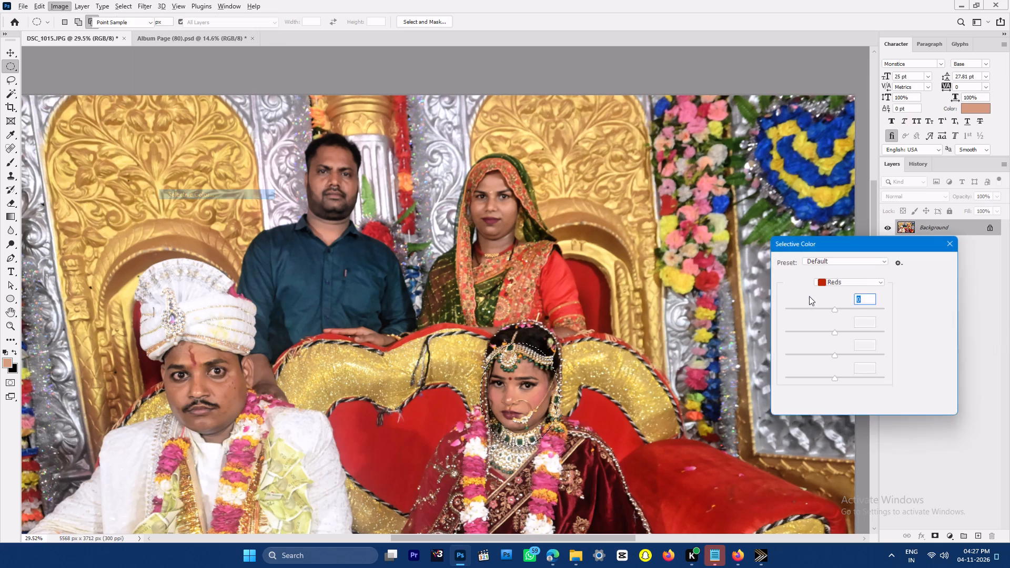
click(840, 282)
click(839, 366)
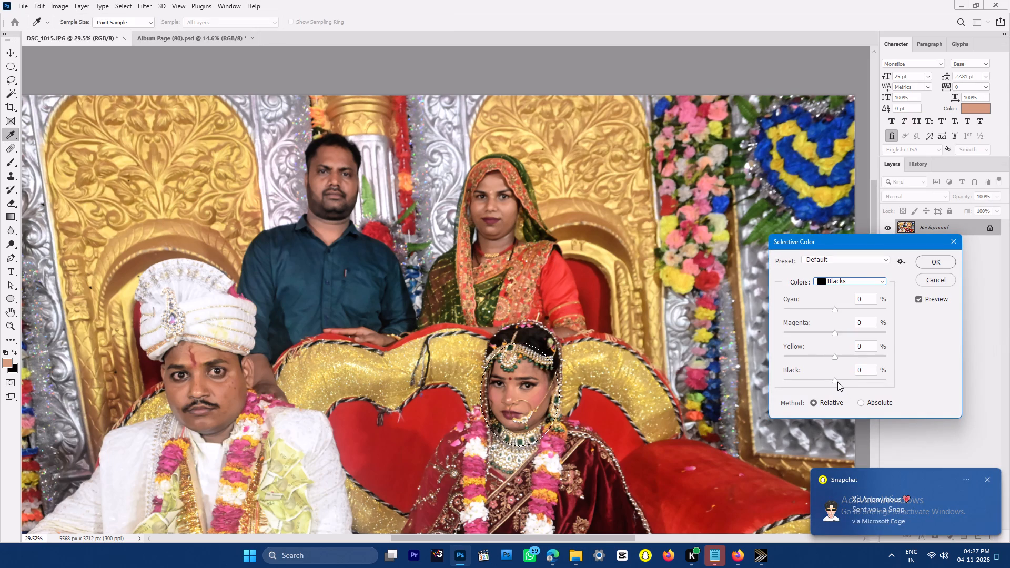
drag(836, 381, 848, 382)
key(0)
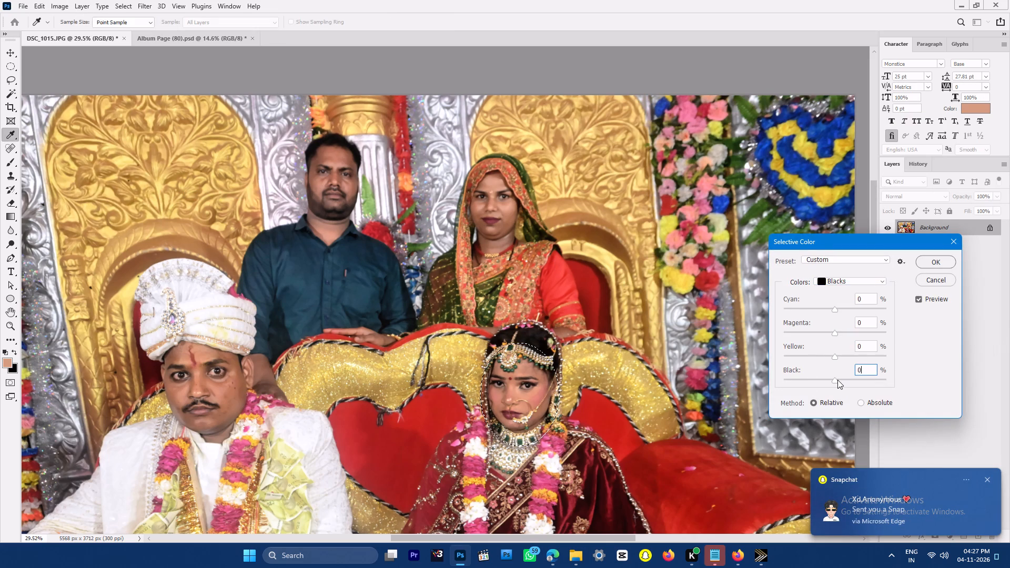
drag(834, 381, 842, 383)
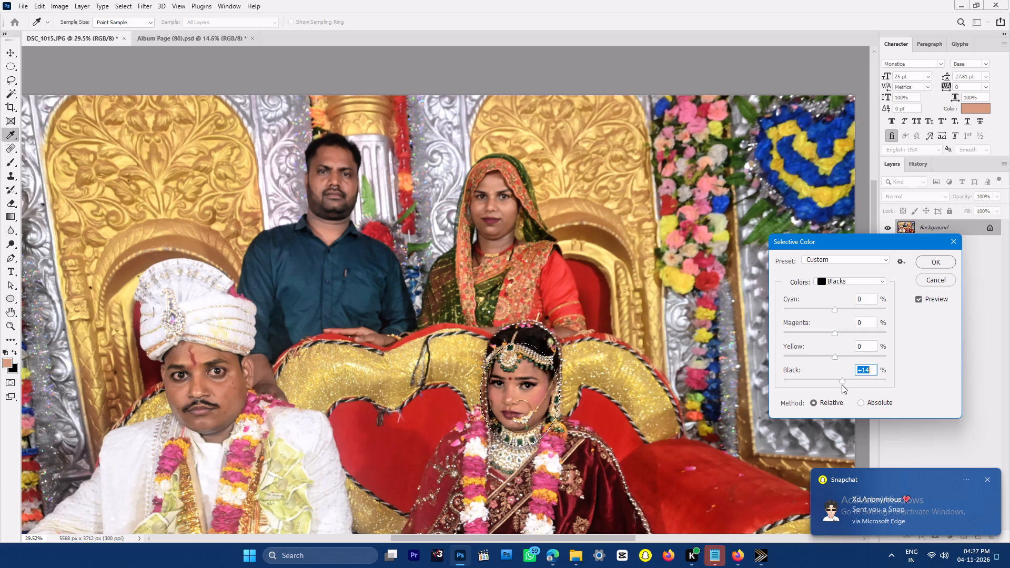
click(840, 383)
key(Return)
Raise the RGB shadow input level of the bride's face to about 8 with Levels, and clear the selection.
key(ctrl+l)
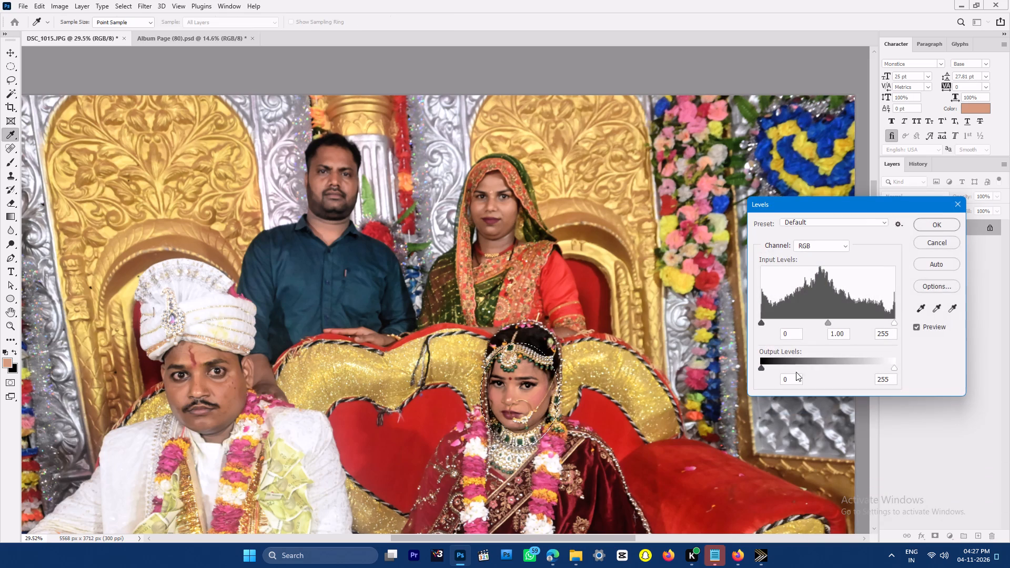
click(765, 322)
key(Down)
key(Down)
key(Down)
key(Down)
key(Down)
key(Down)
key(Down)
key(Down)
key(Down)
key(Down)
key(Down)
key(Down)
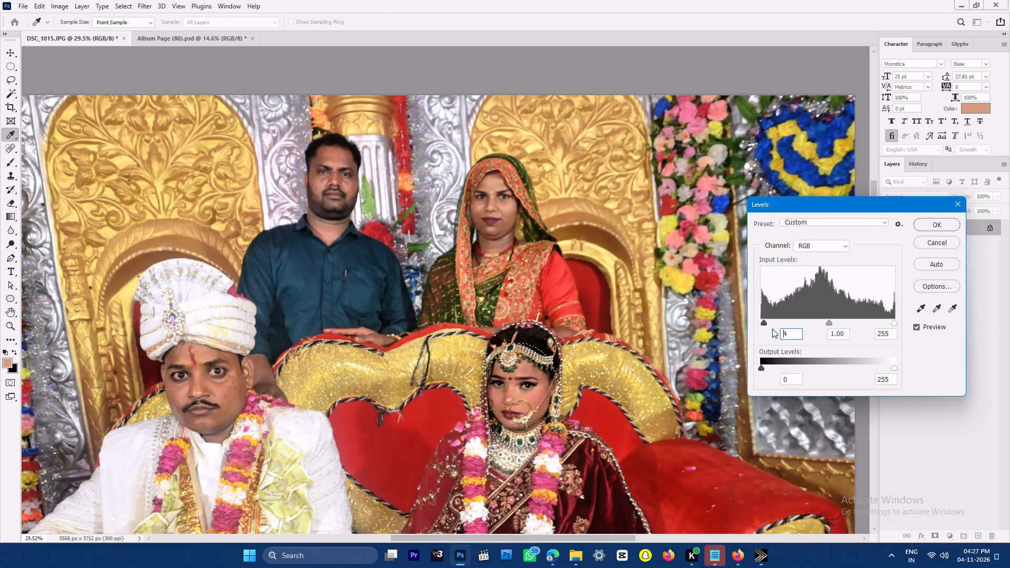
click(763, 322)
key(Down)
key(Down)
key(Return)
key(ctrl+d)
Save the retouched DSC_1015 photo.
key(ctrl+space)
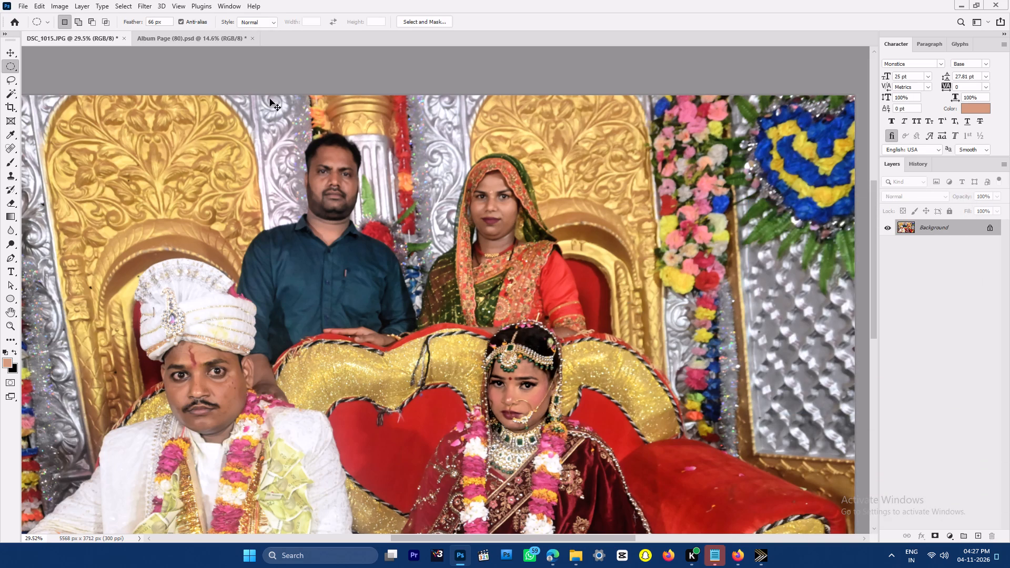
key(ctrl+s)
Raise the whole photo's Master saturation to +7 with Hue/Saturation.
key(v)
key(ctrl+space)
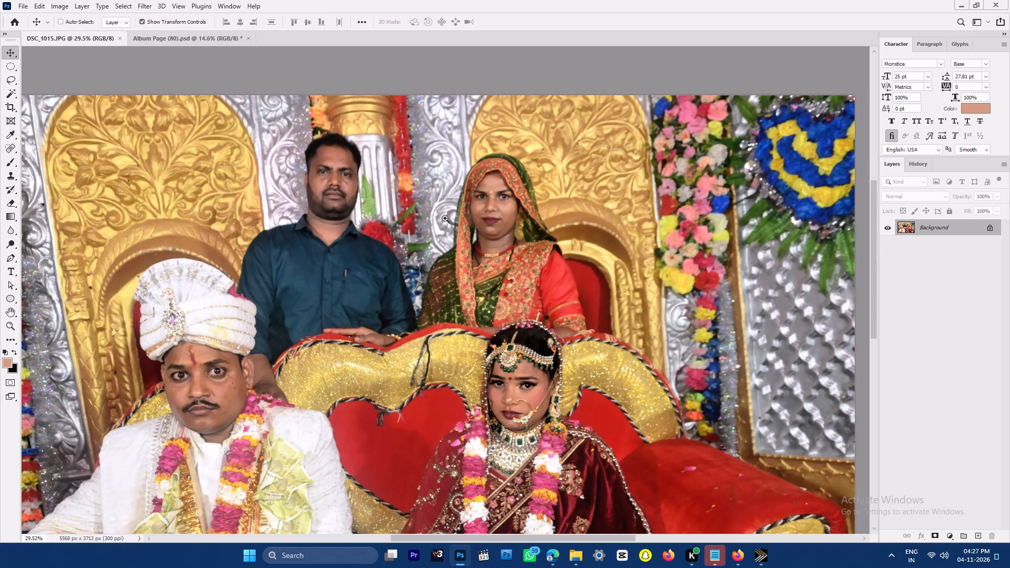
ctrl+drag(446, 222, 435, 208)
key(ctrl+u)
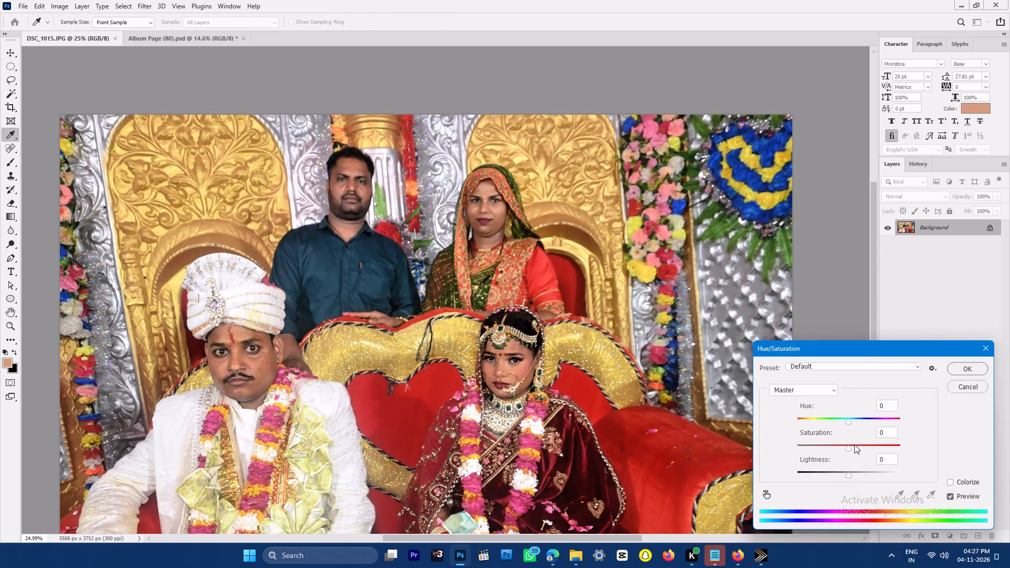
click(854, 448)
key(0)
key(Up)
key(Up)
key(Up)
key(Up)
key(Up)
key(Up)
key(Up)
key(Return)
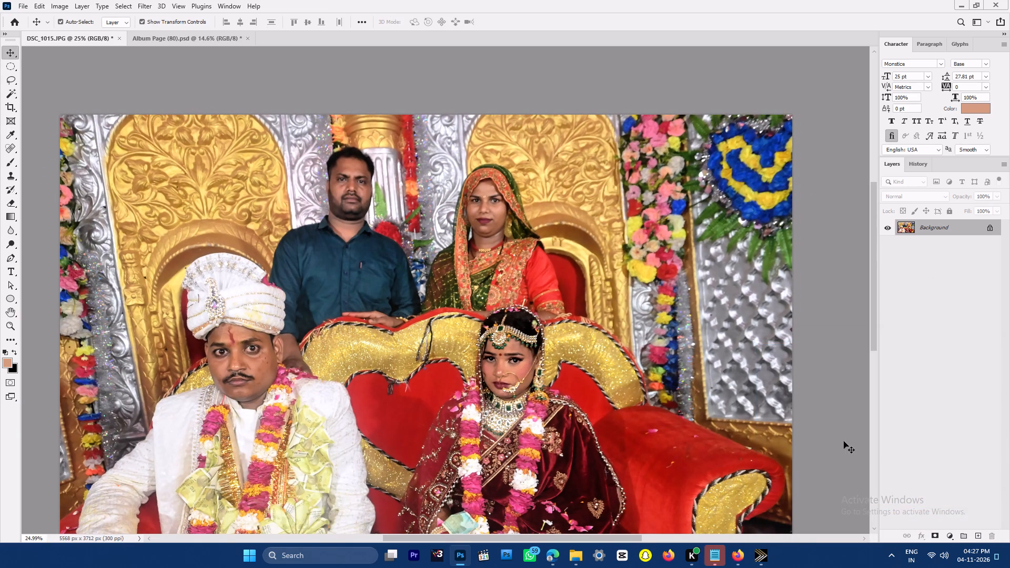
Save DSC_1015 again and check the groom's face up close.
key(ctrl+s)
key(ctrl+space)
key(ctrl+space)
key(ctrl+space)
key(ctrl+space)
key(ctrl+space)
ctrl+drag(165, 323, 197, 359)
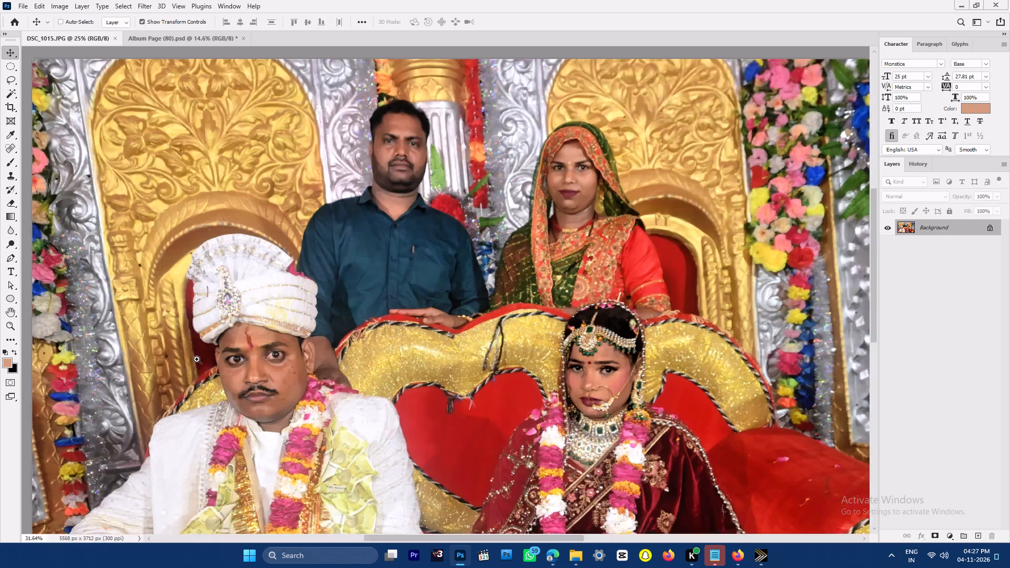
ctrl+drag(197, 359, 204, 370)
Start opening another file and go to the pinned folder 40.
key(ctrl+o)
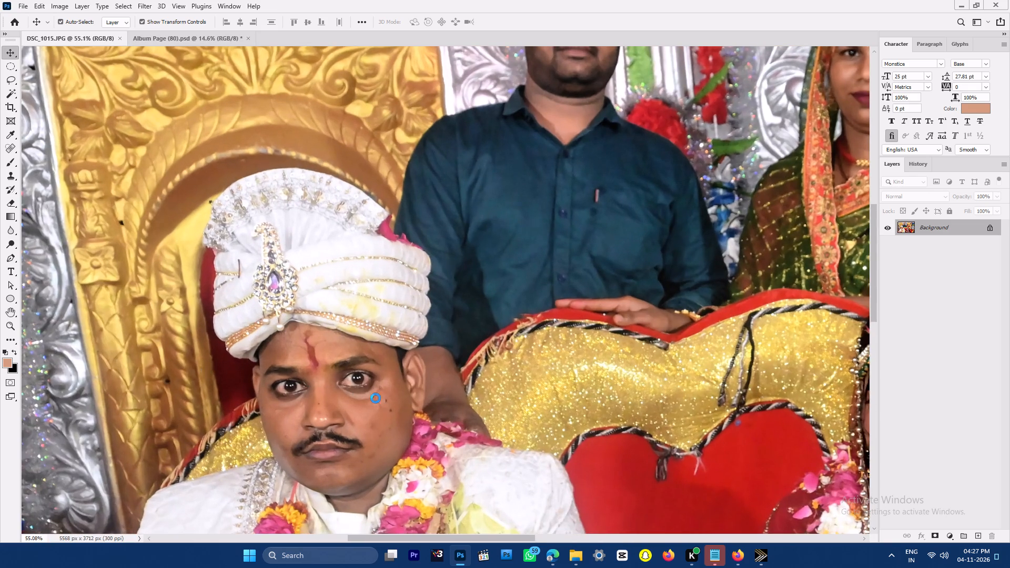
click(62, 252)
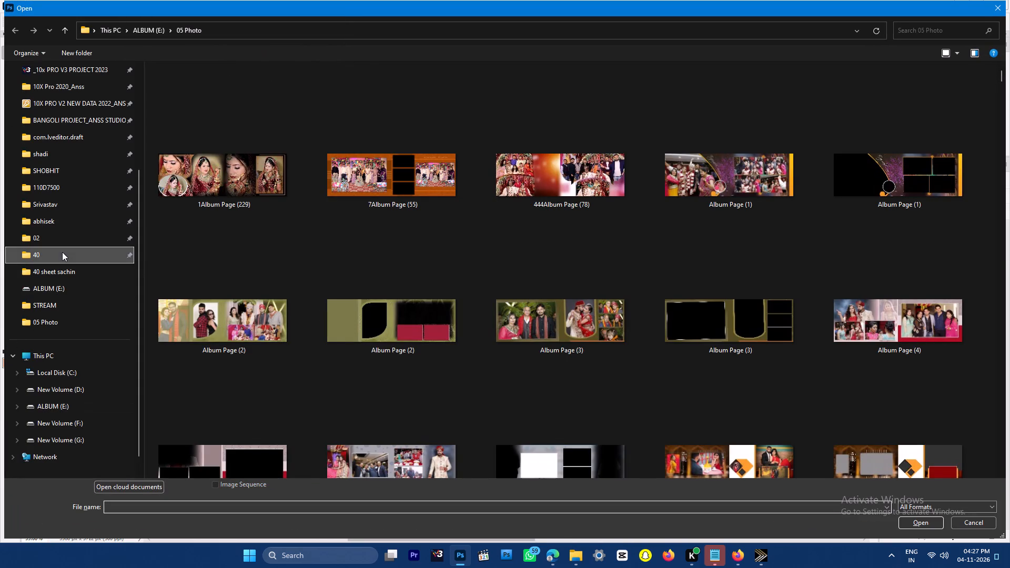